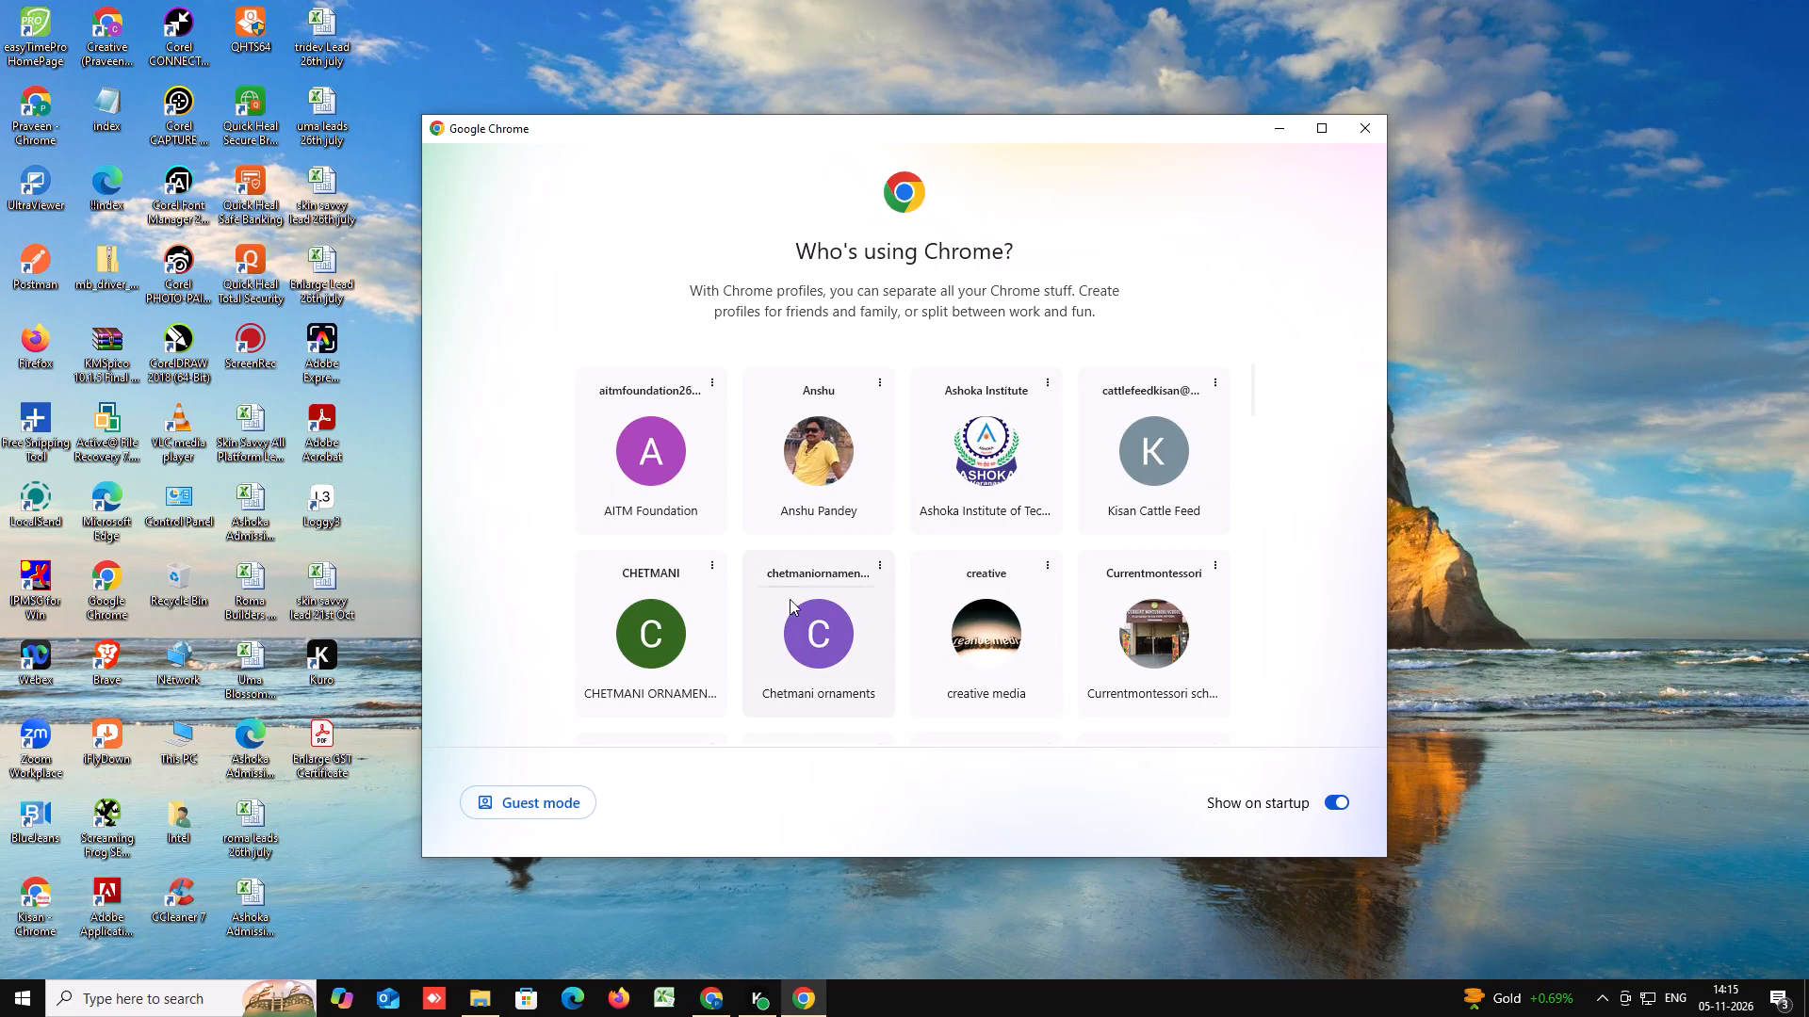
Look through the full list of Chrome profiles in the profile picker for the account to use.
scroll(897, 540, down, 3)
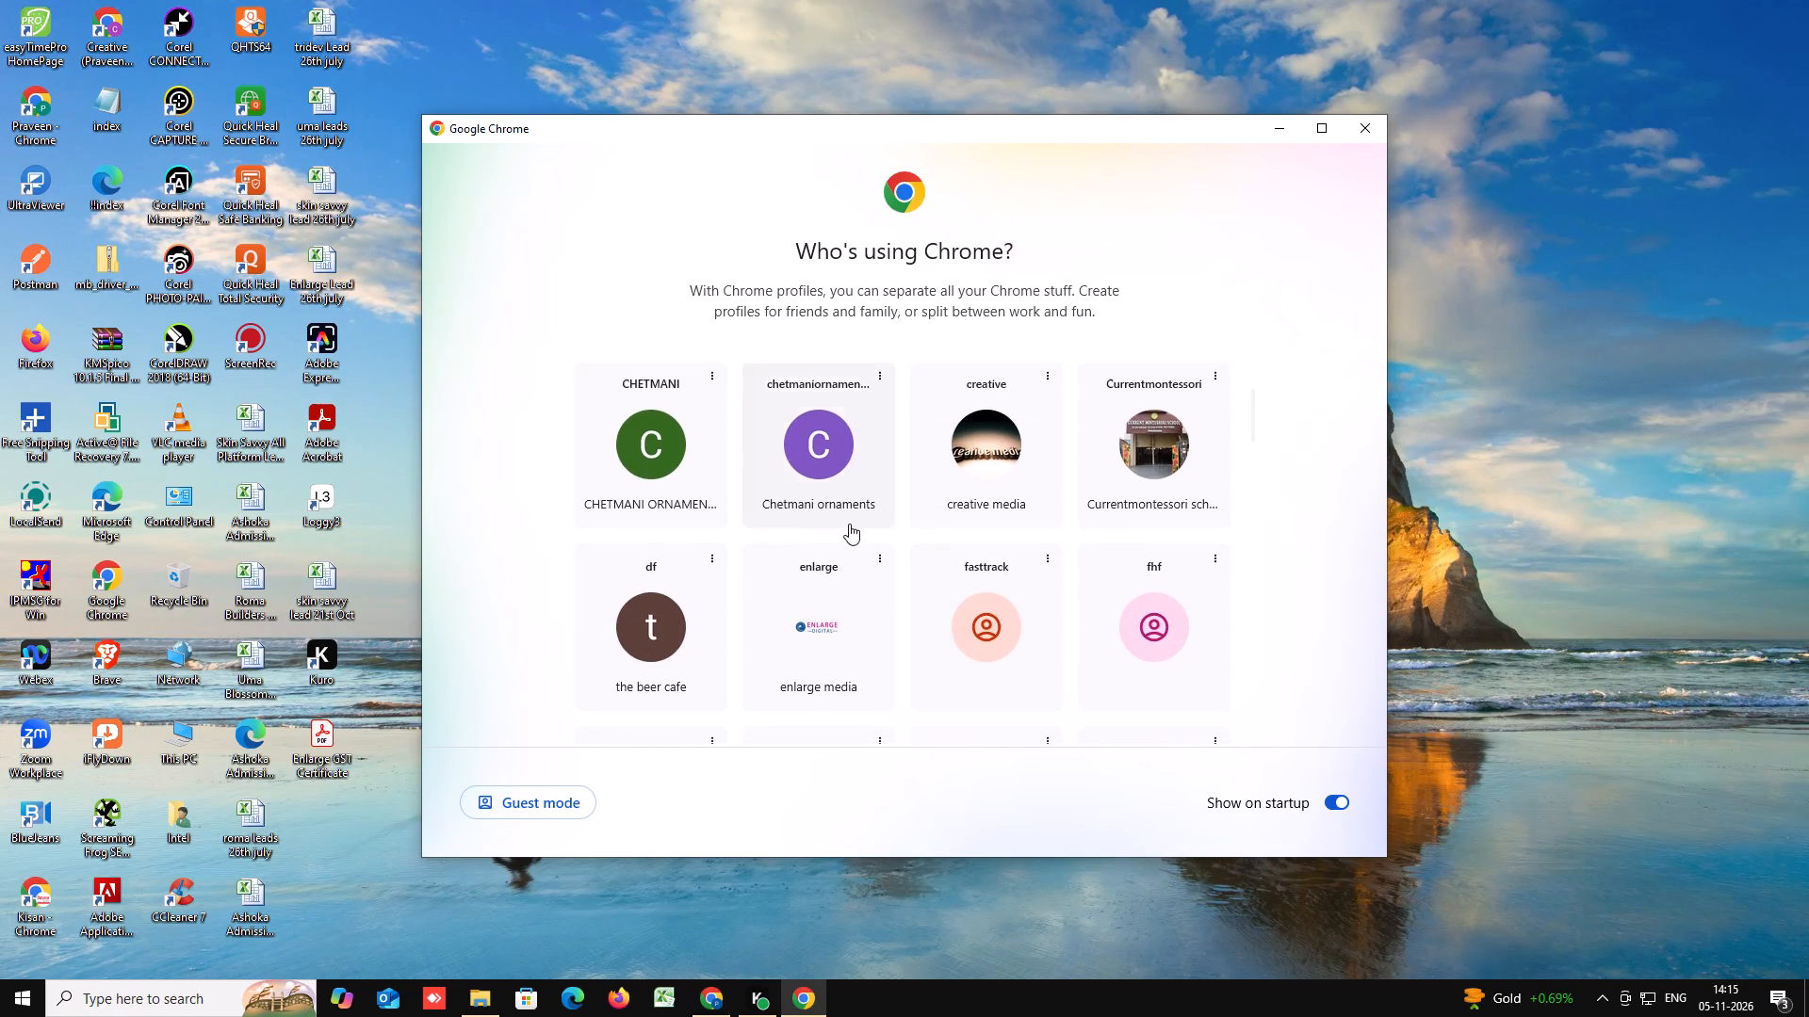
scroll(849, 524, down, 8)
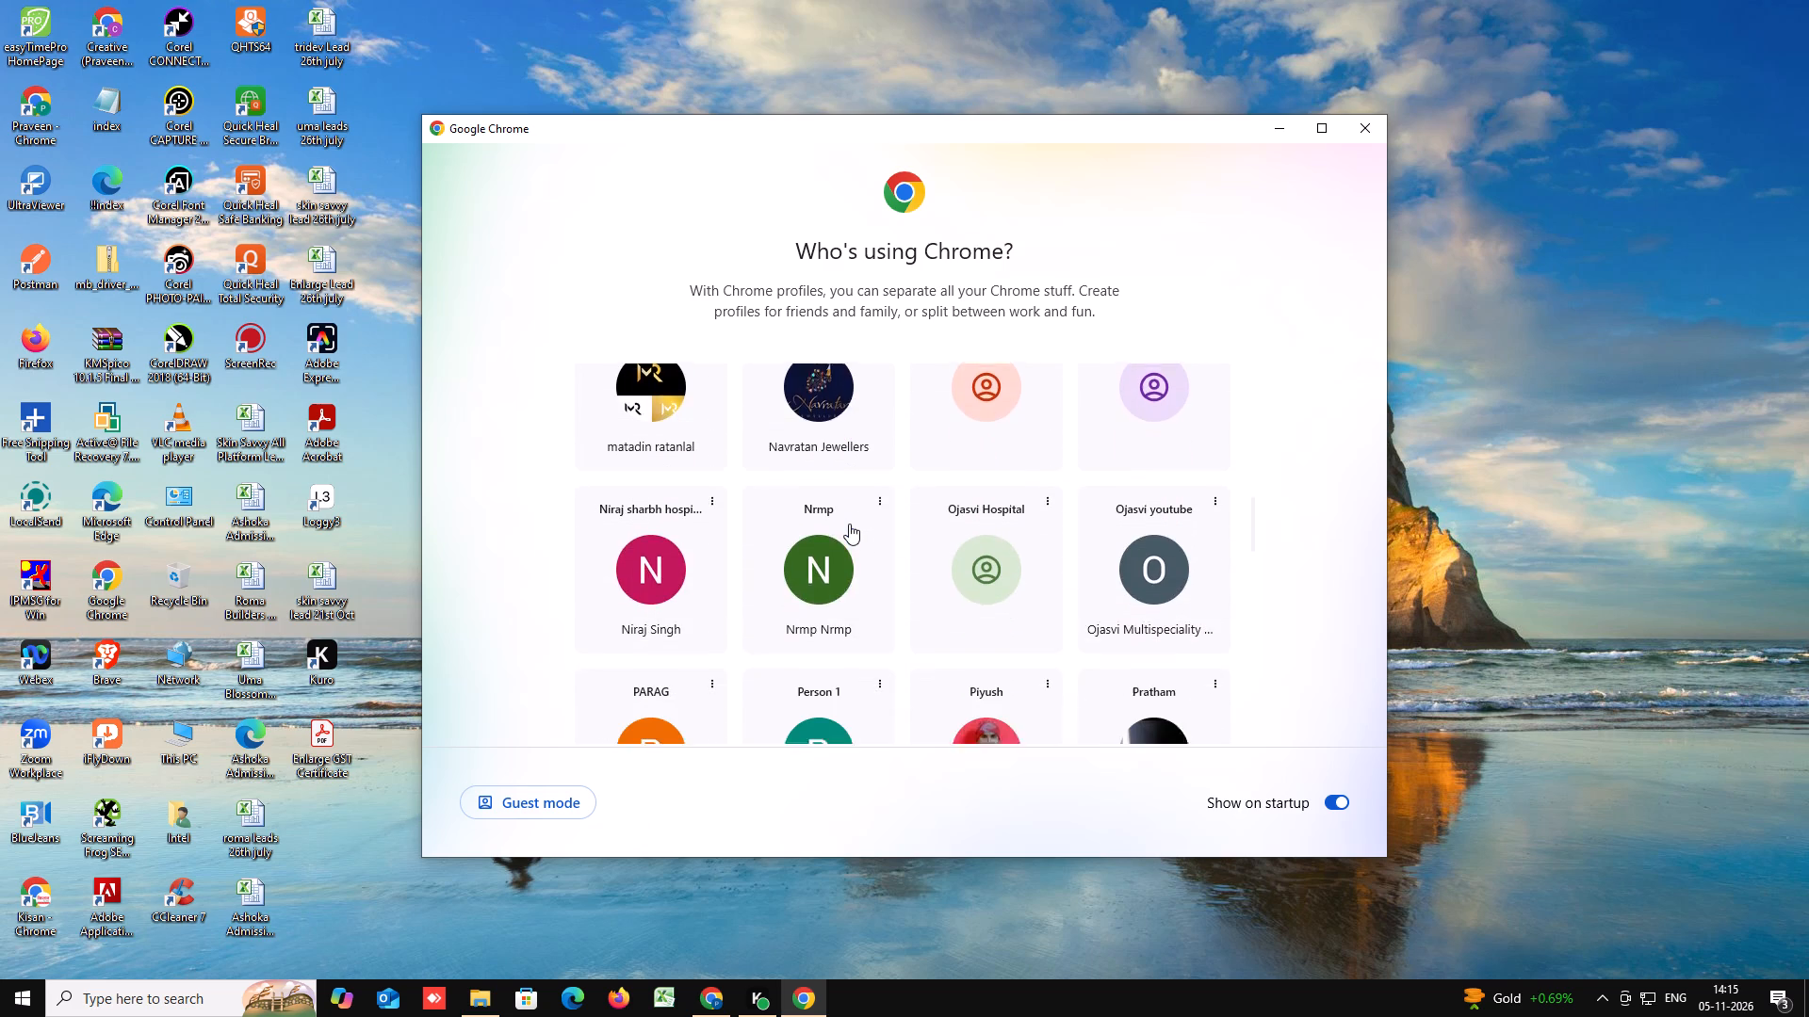
scroll(849, 524, down, 5)
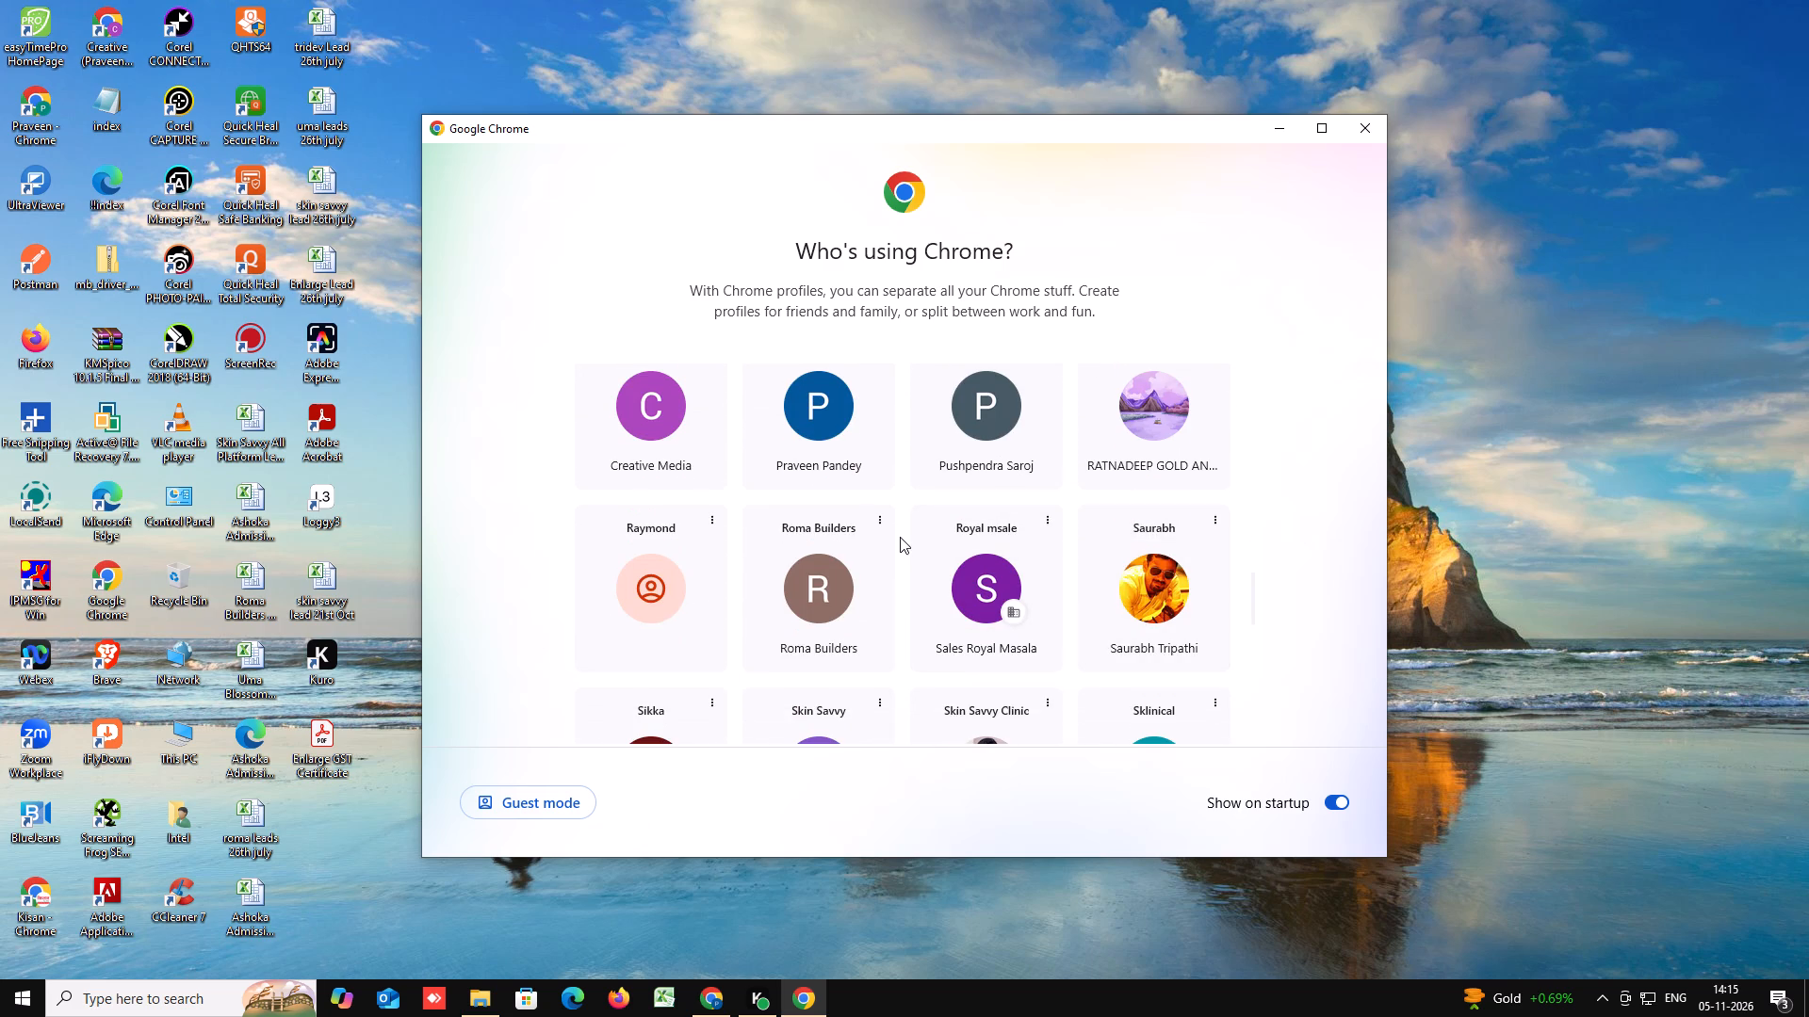
scroll(900, 537, down, 2)
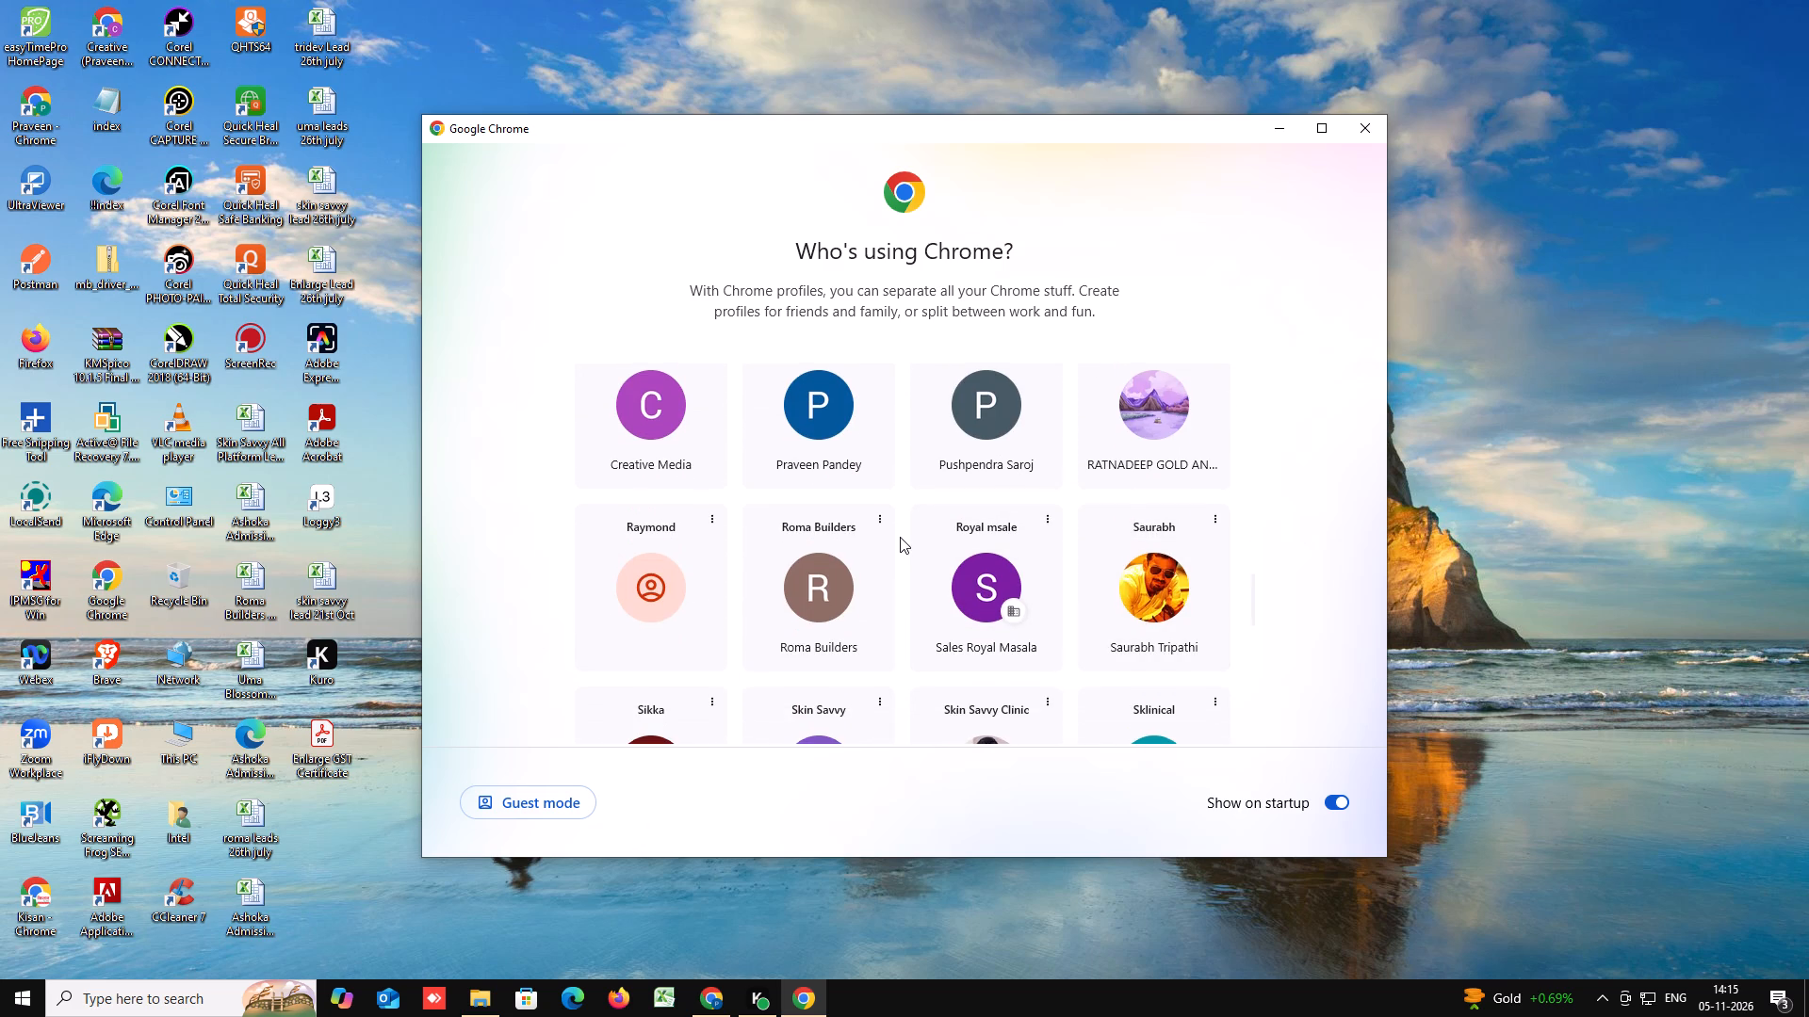
scroll(900, 537, down, 6)
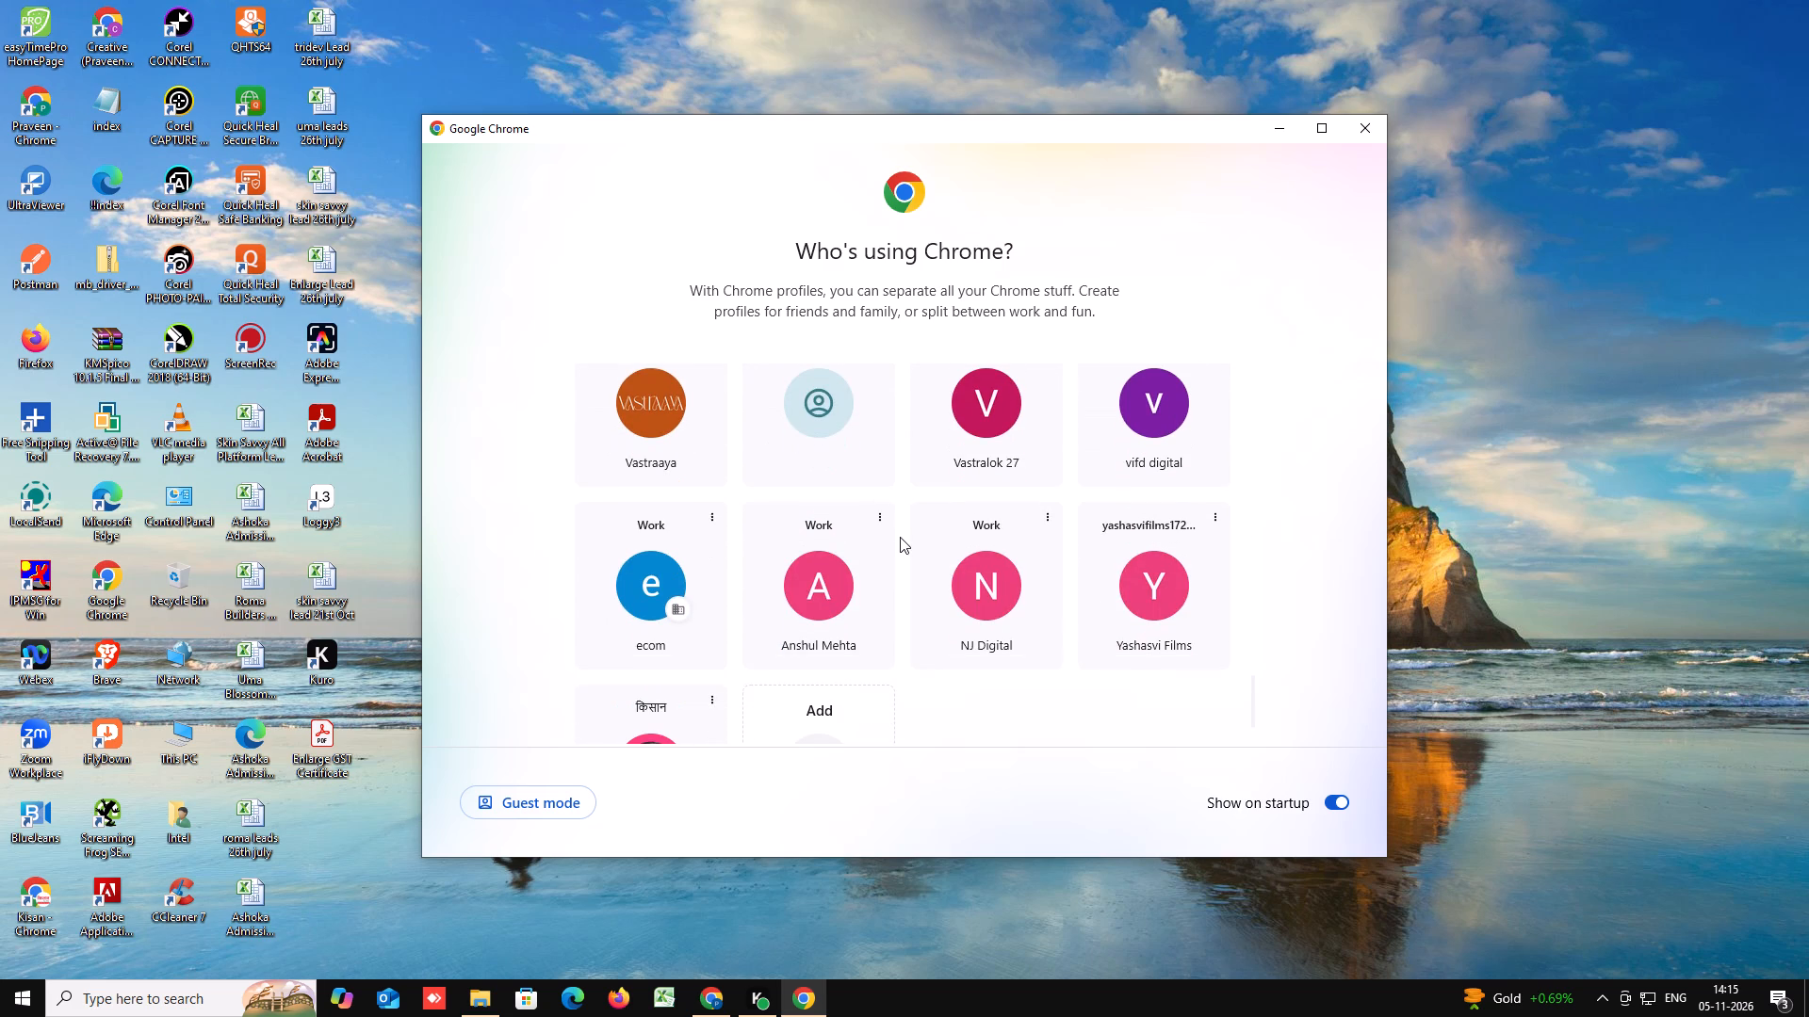
scroll(900, 537, down, 2)
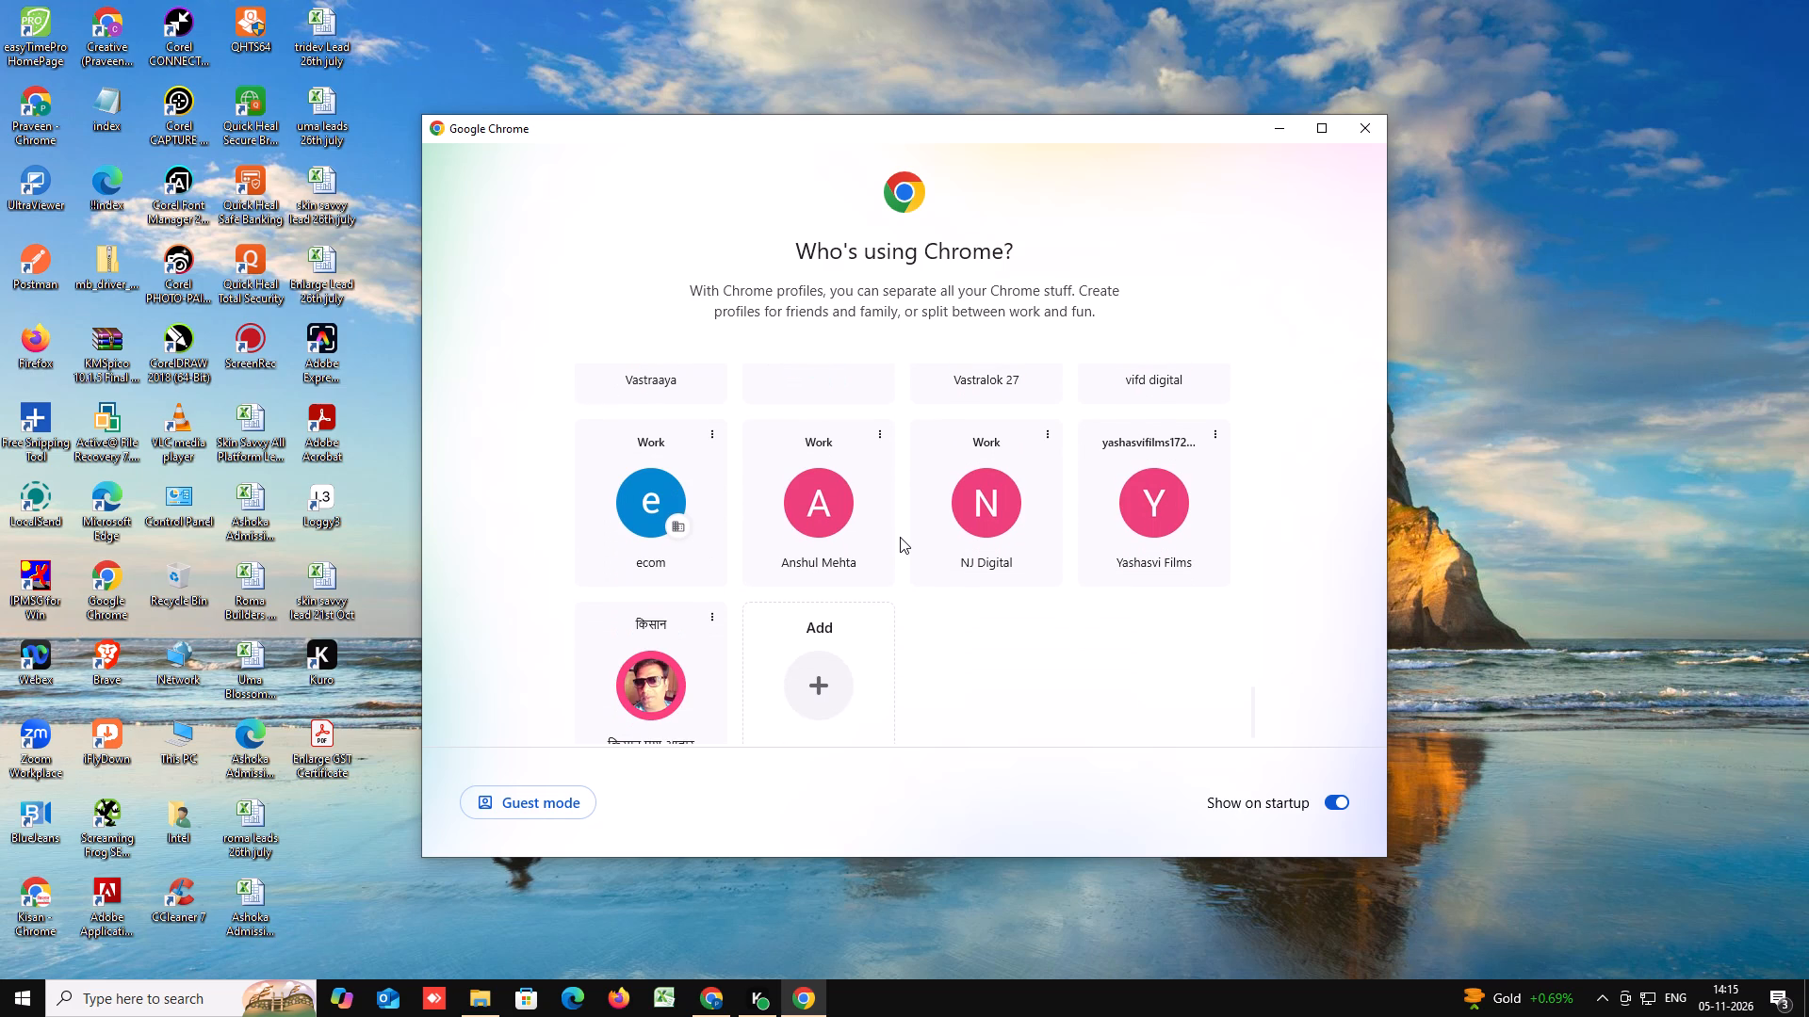
scroll(900, 537, up, 1)
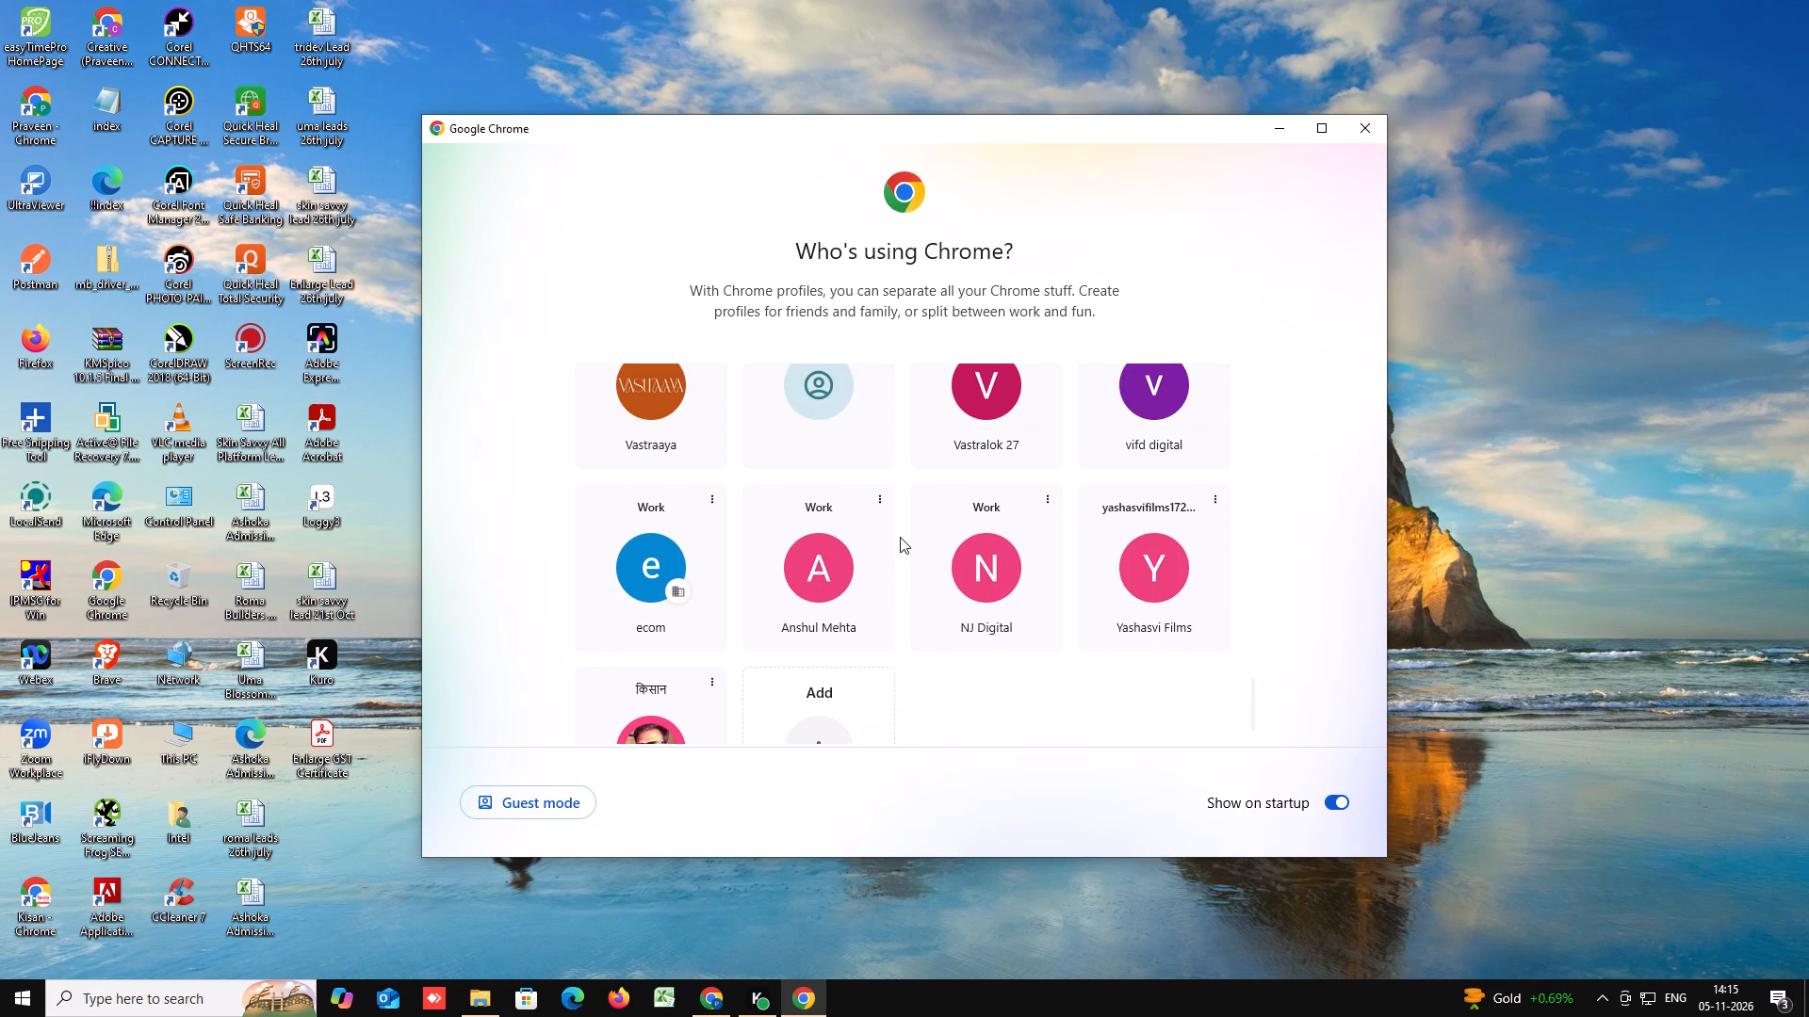
Find the profile with the teal P avatar beside PARAG DAIRY in the Chrome profile picker and open it.
scroll(900, 537, up, 3)
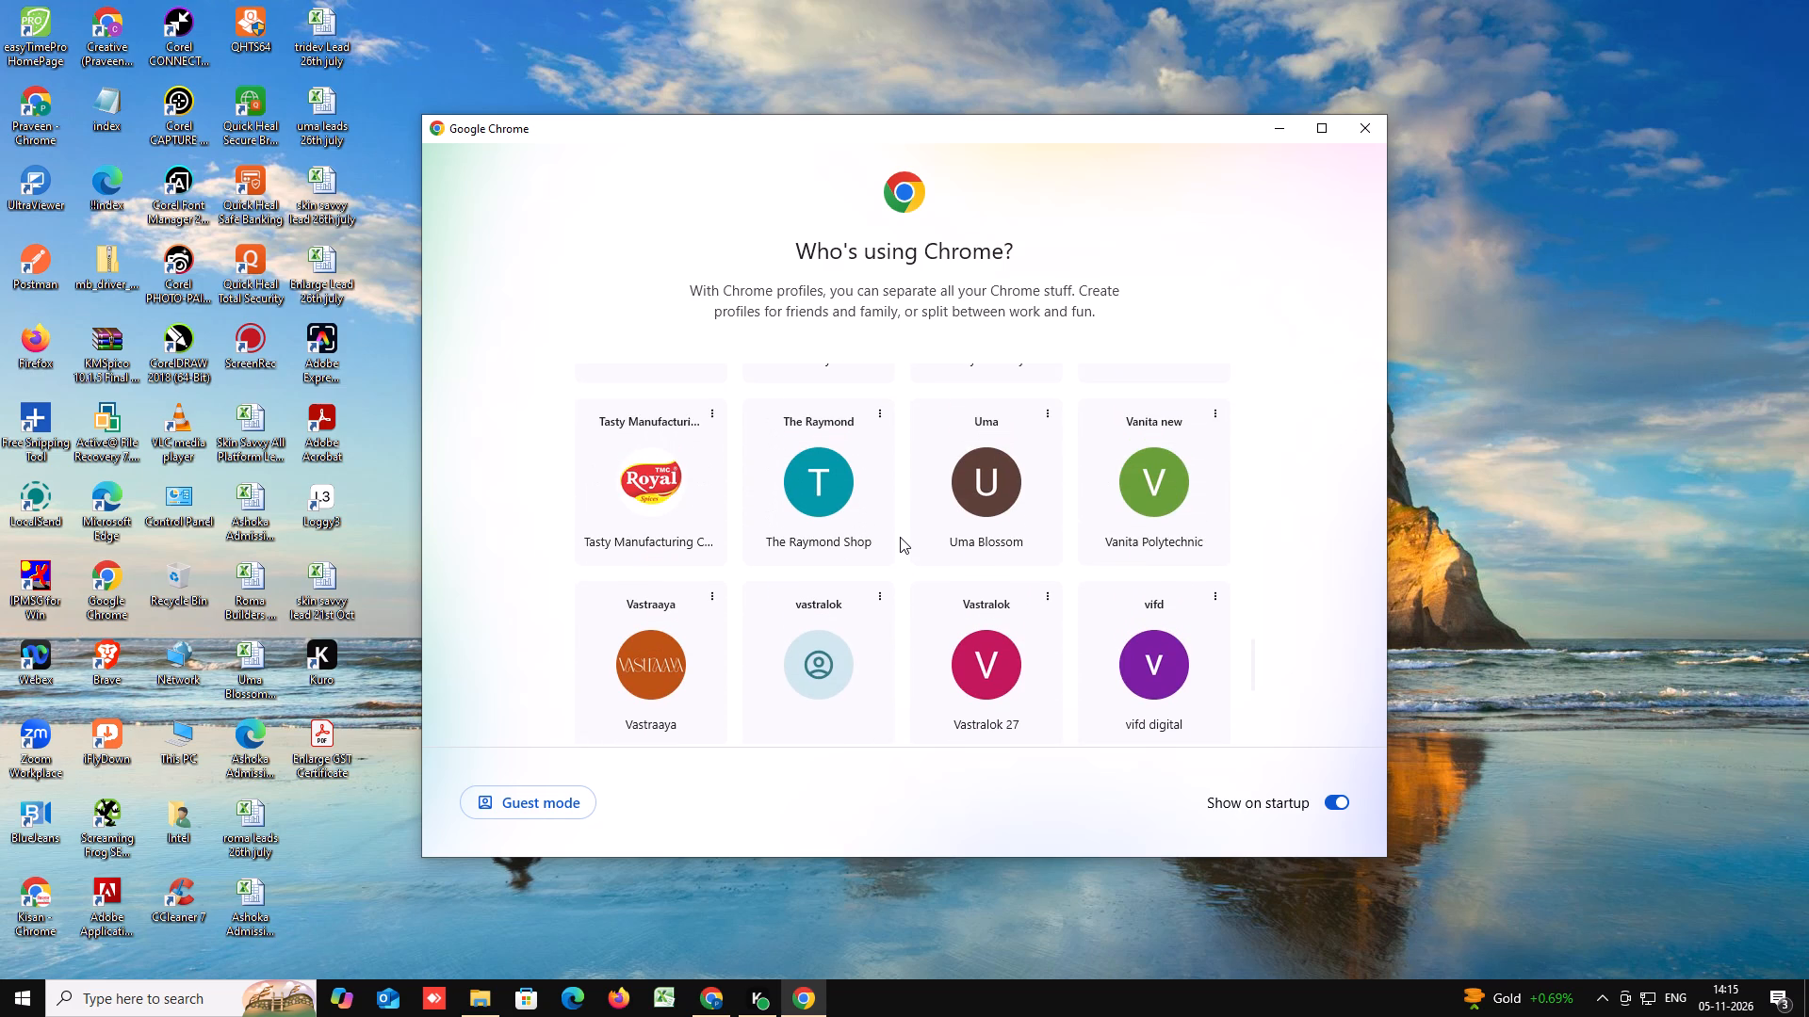
scroll(900, 537, up, 18)
scroll(900, 537, up, 5)
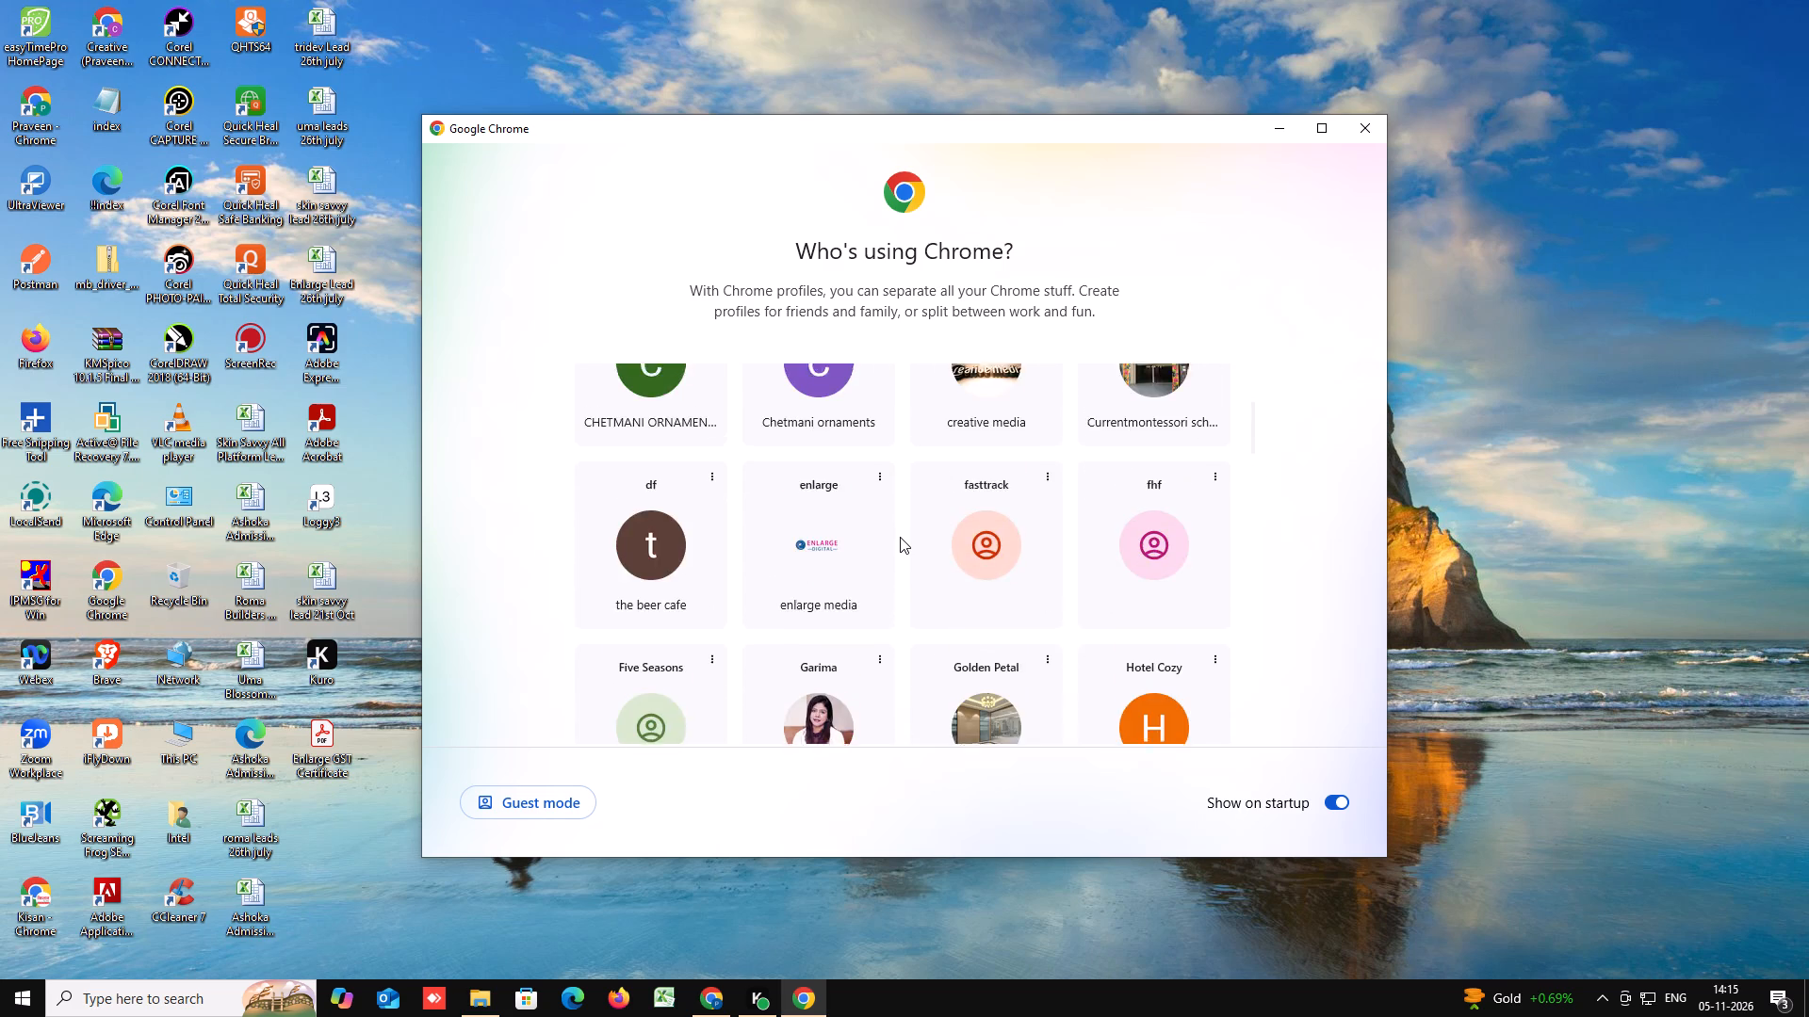
scroll(900, 537, down, 7)
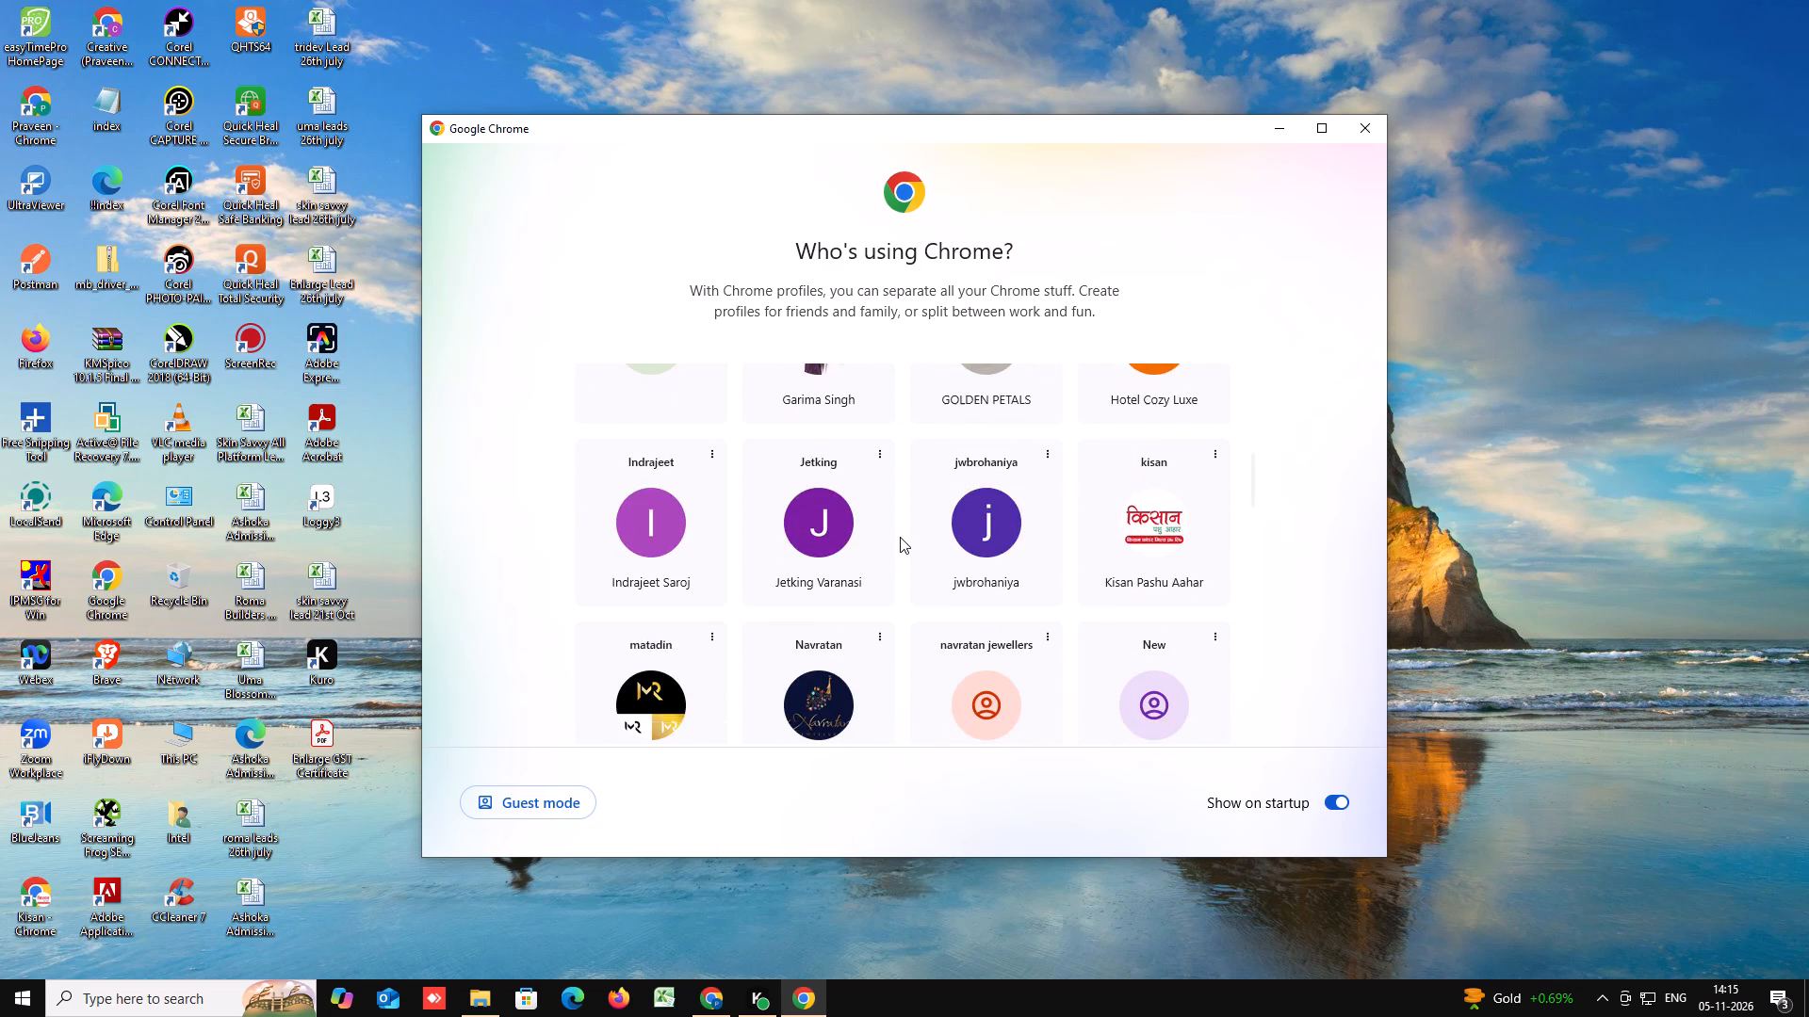
scroll(900, 537, down, 7)
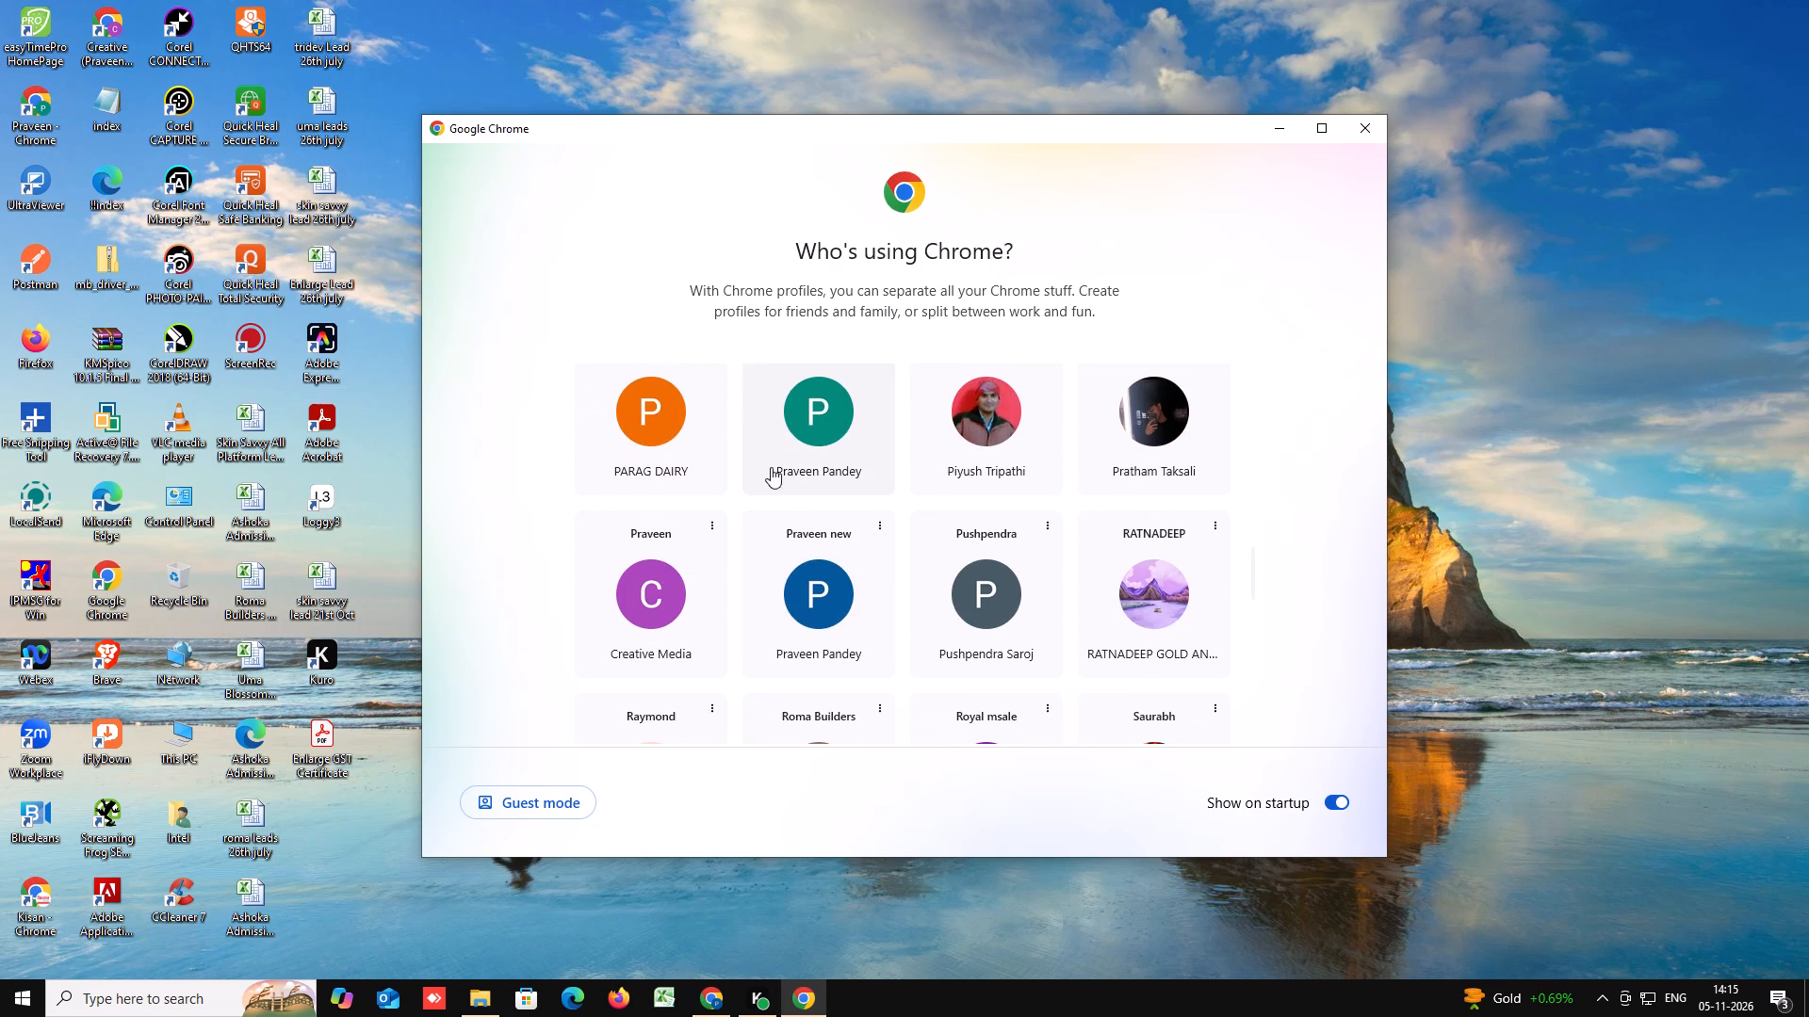
click(780, 449)
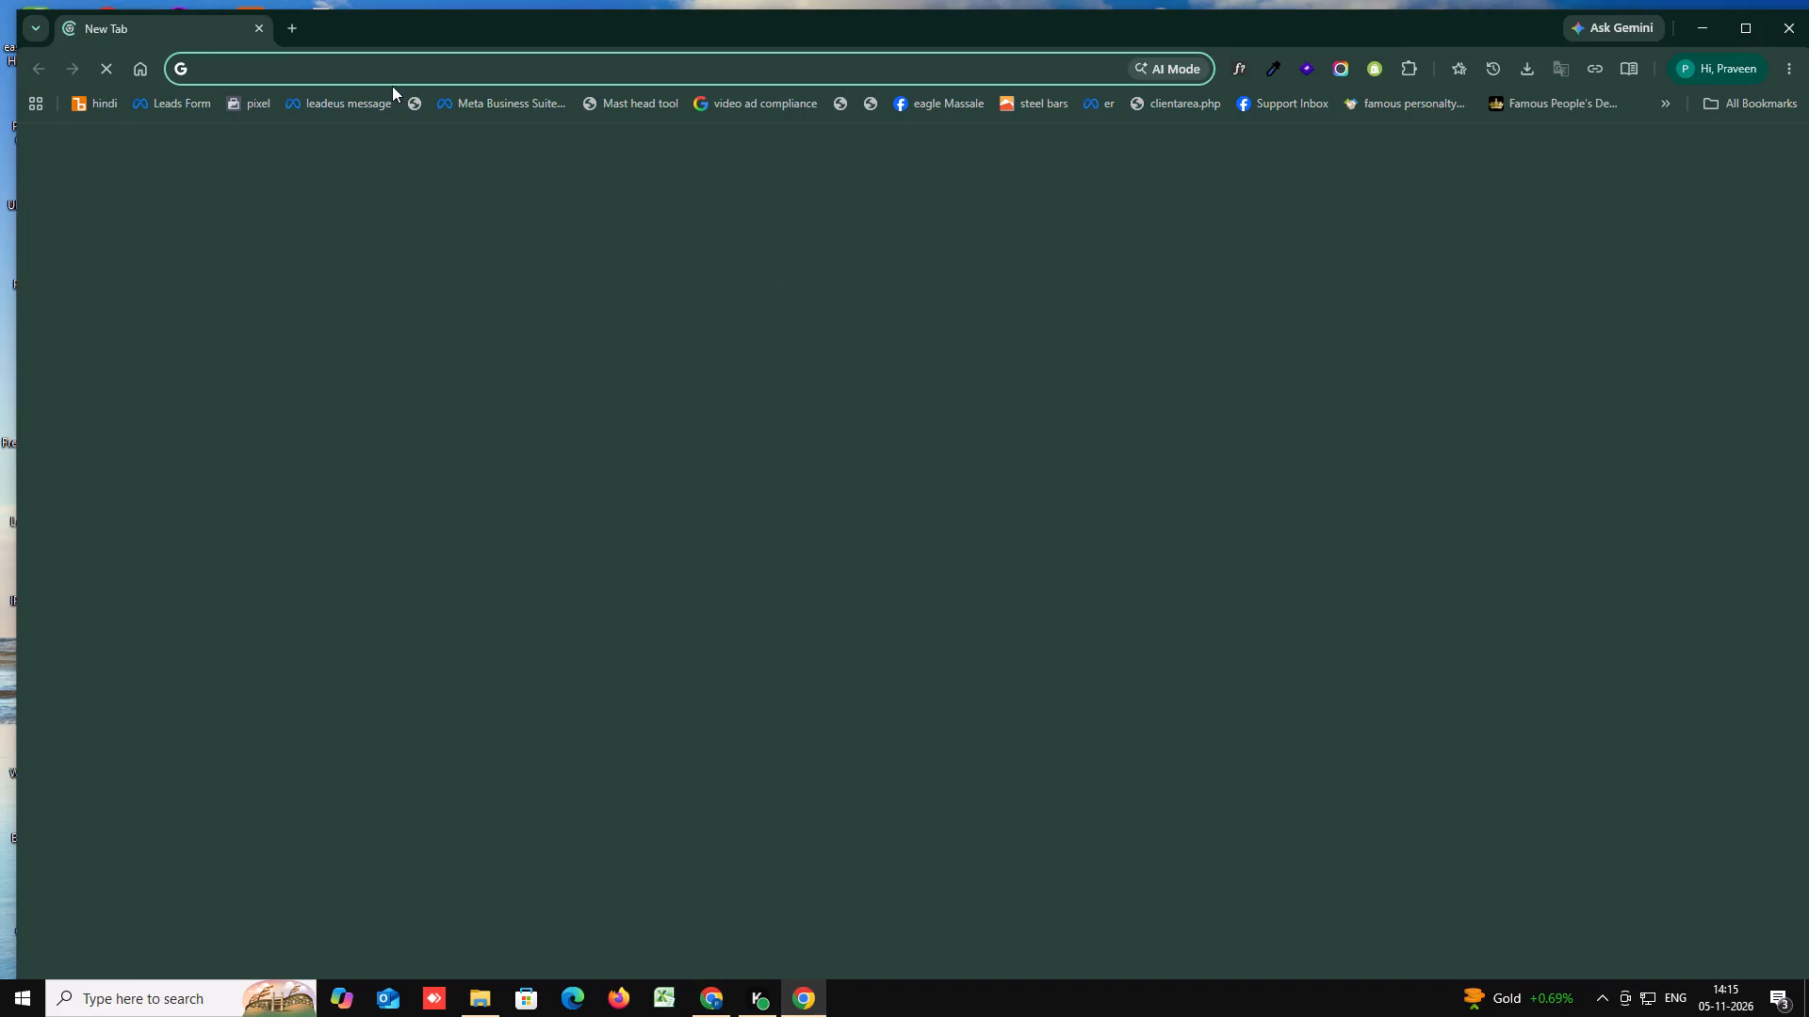
Enter "gm" in the new tab's address bar to open the Gmail inbox.
click(354, 63)
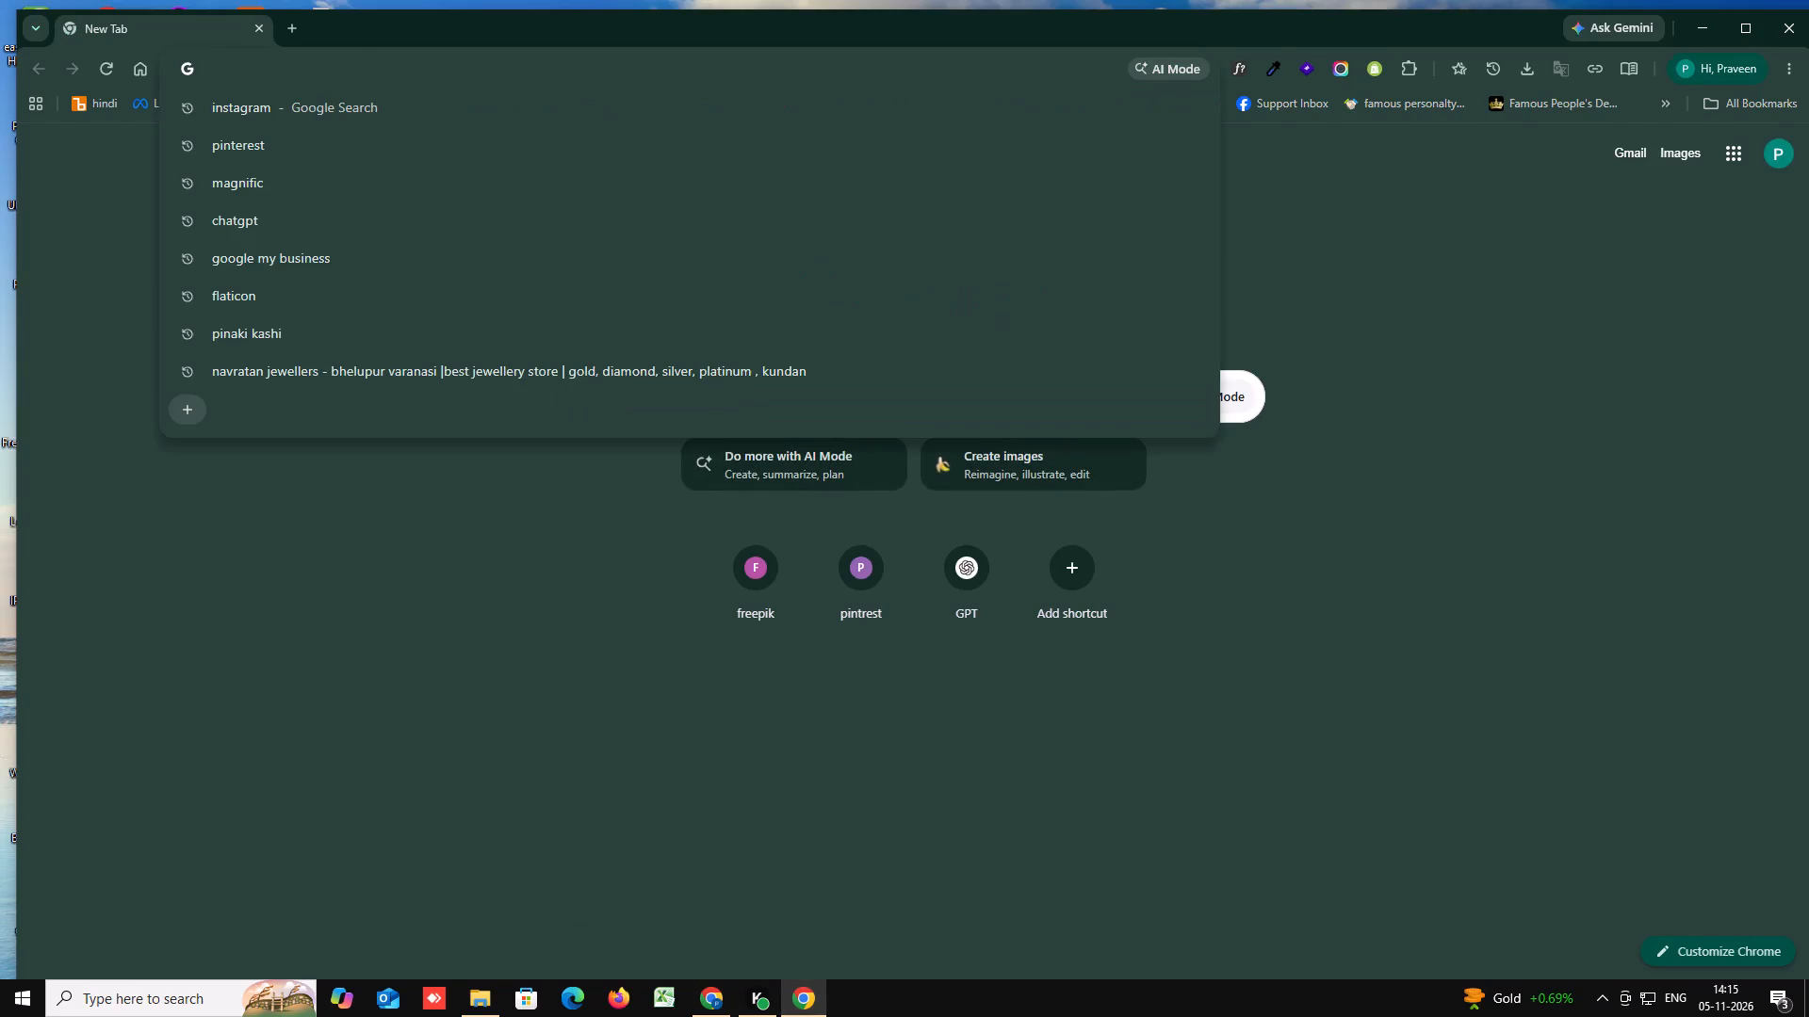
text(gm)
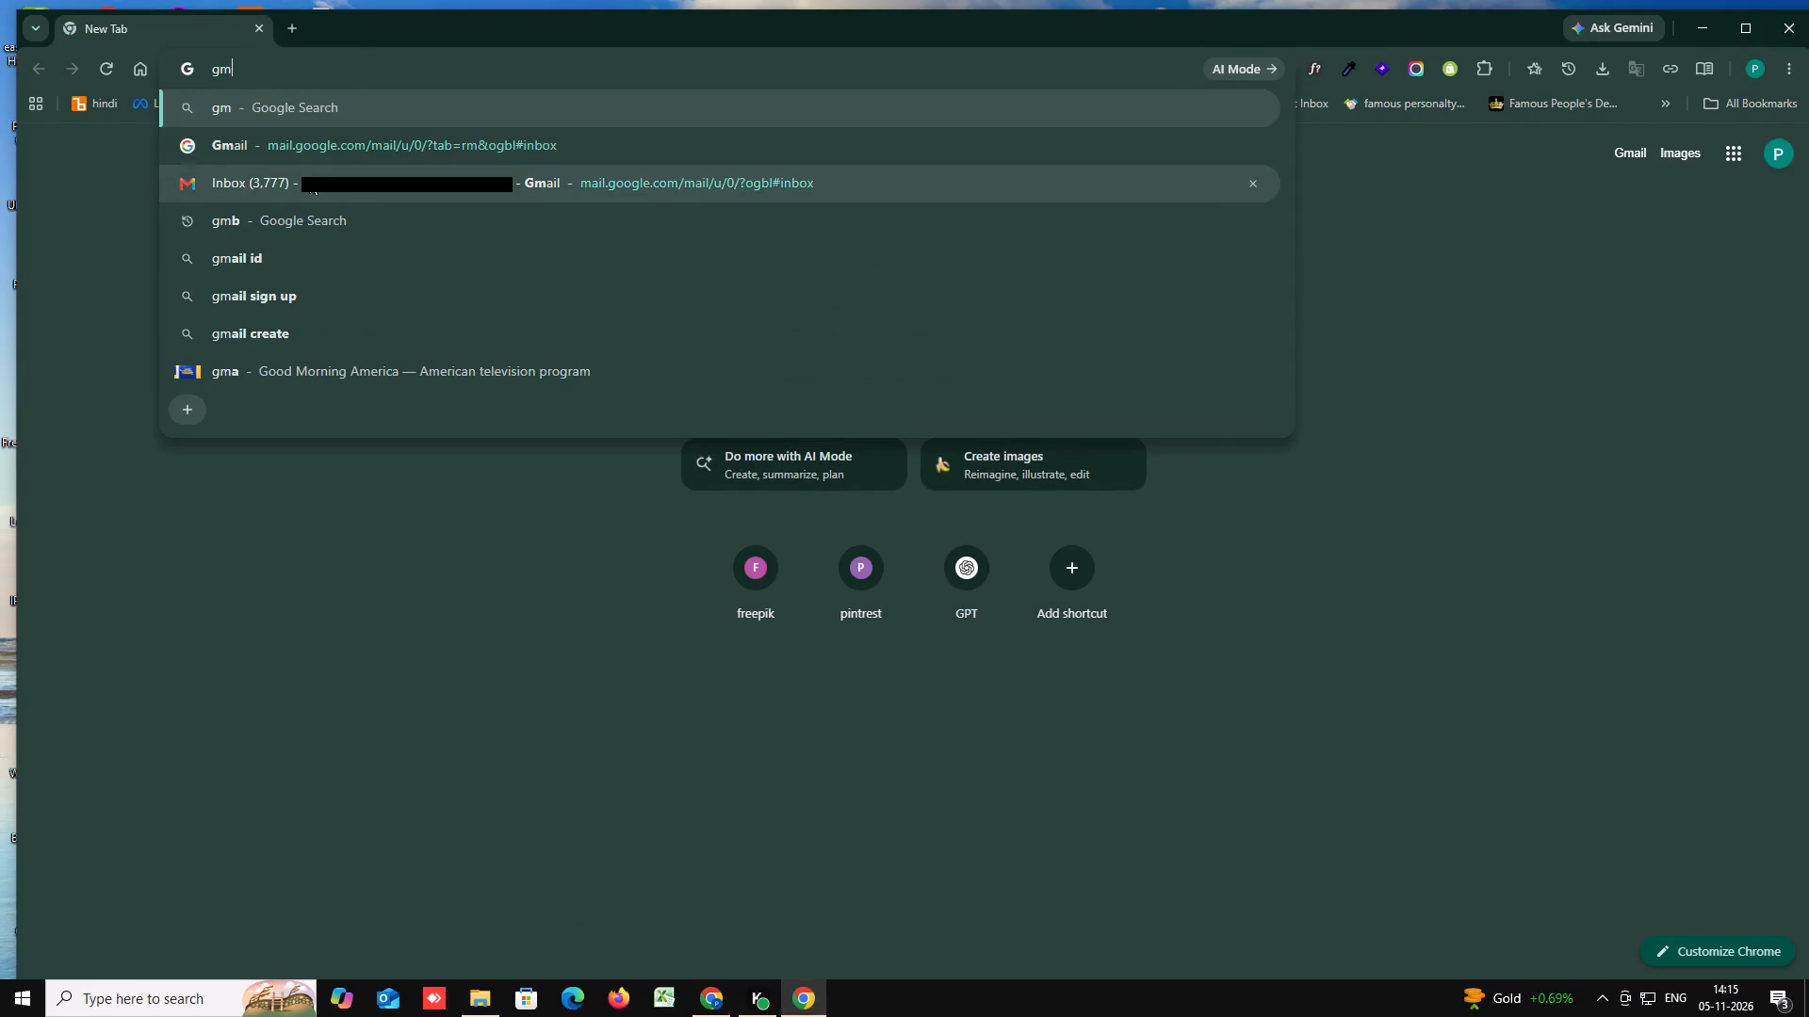
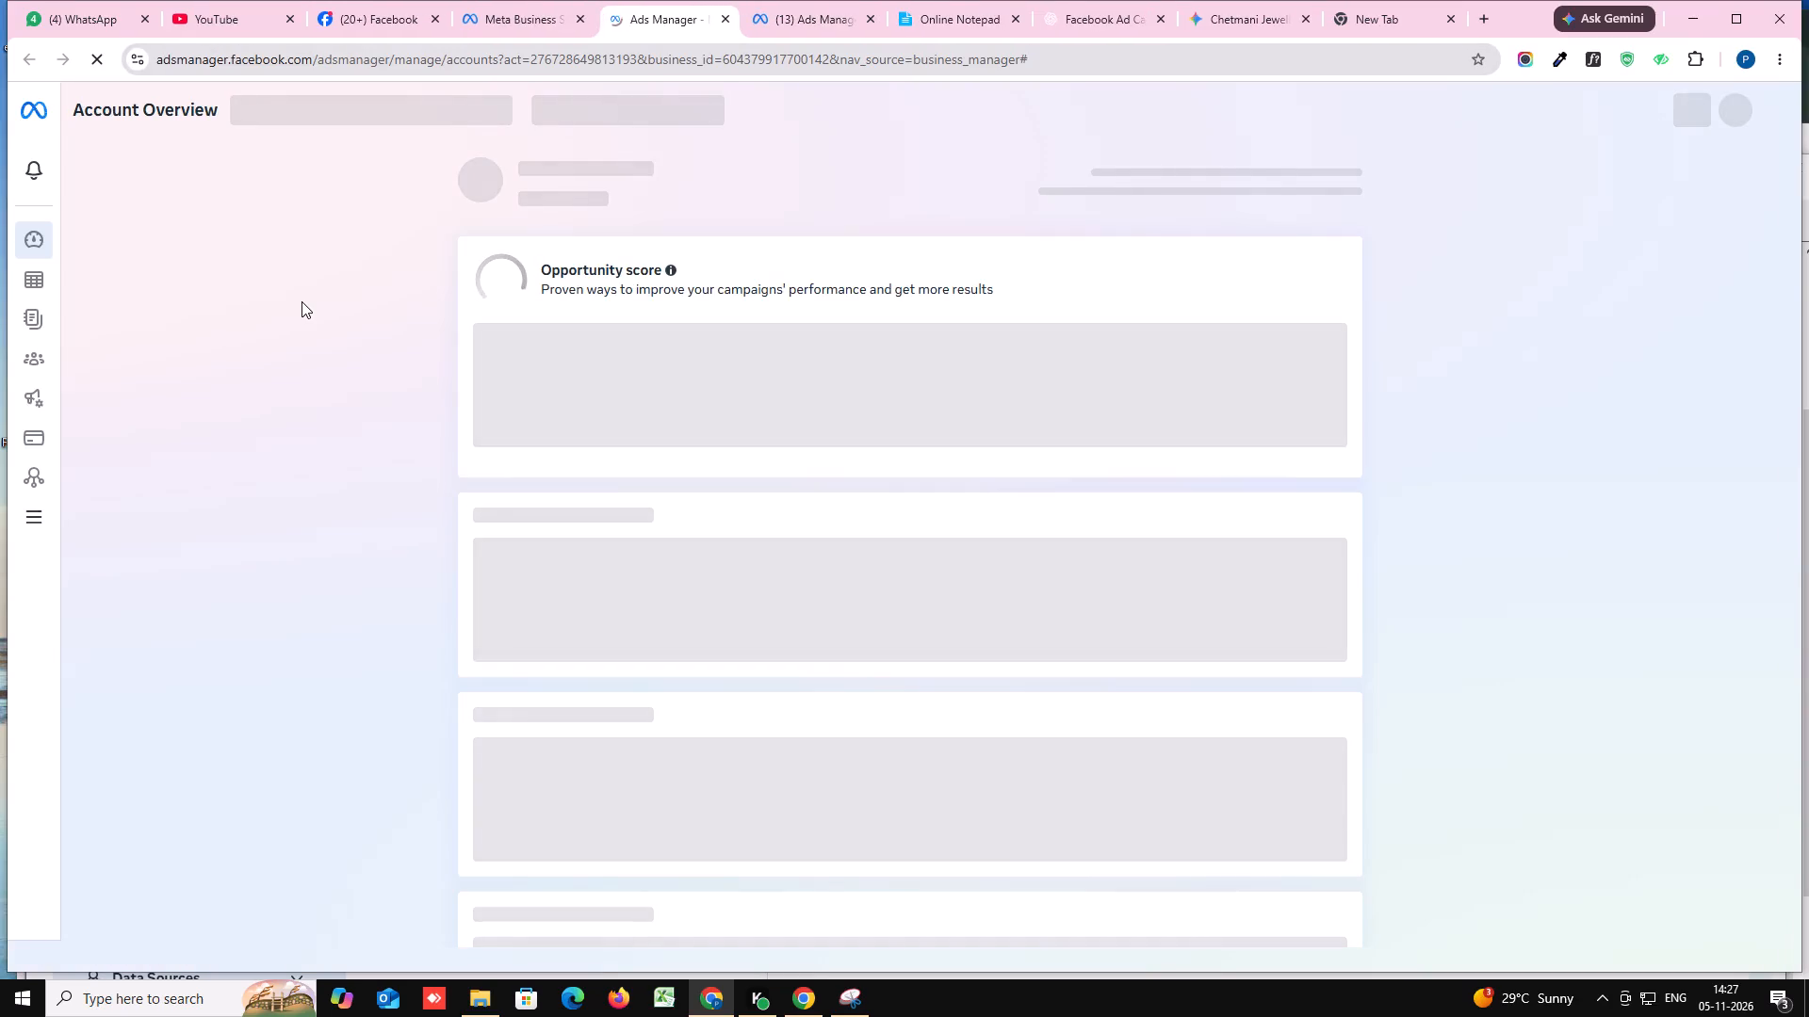
Go from the Account Overview to the Campaigns table of the current ad account in Ads Manager.
click(29, 285)
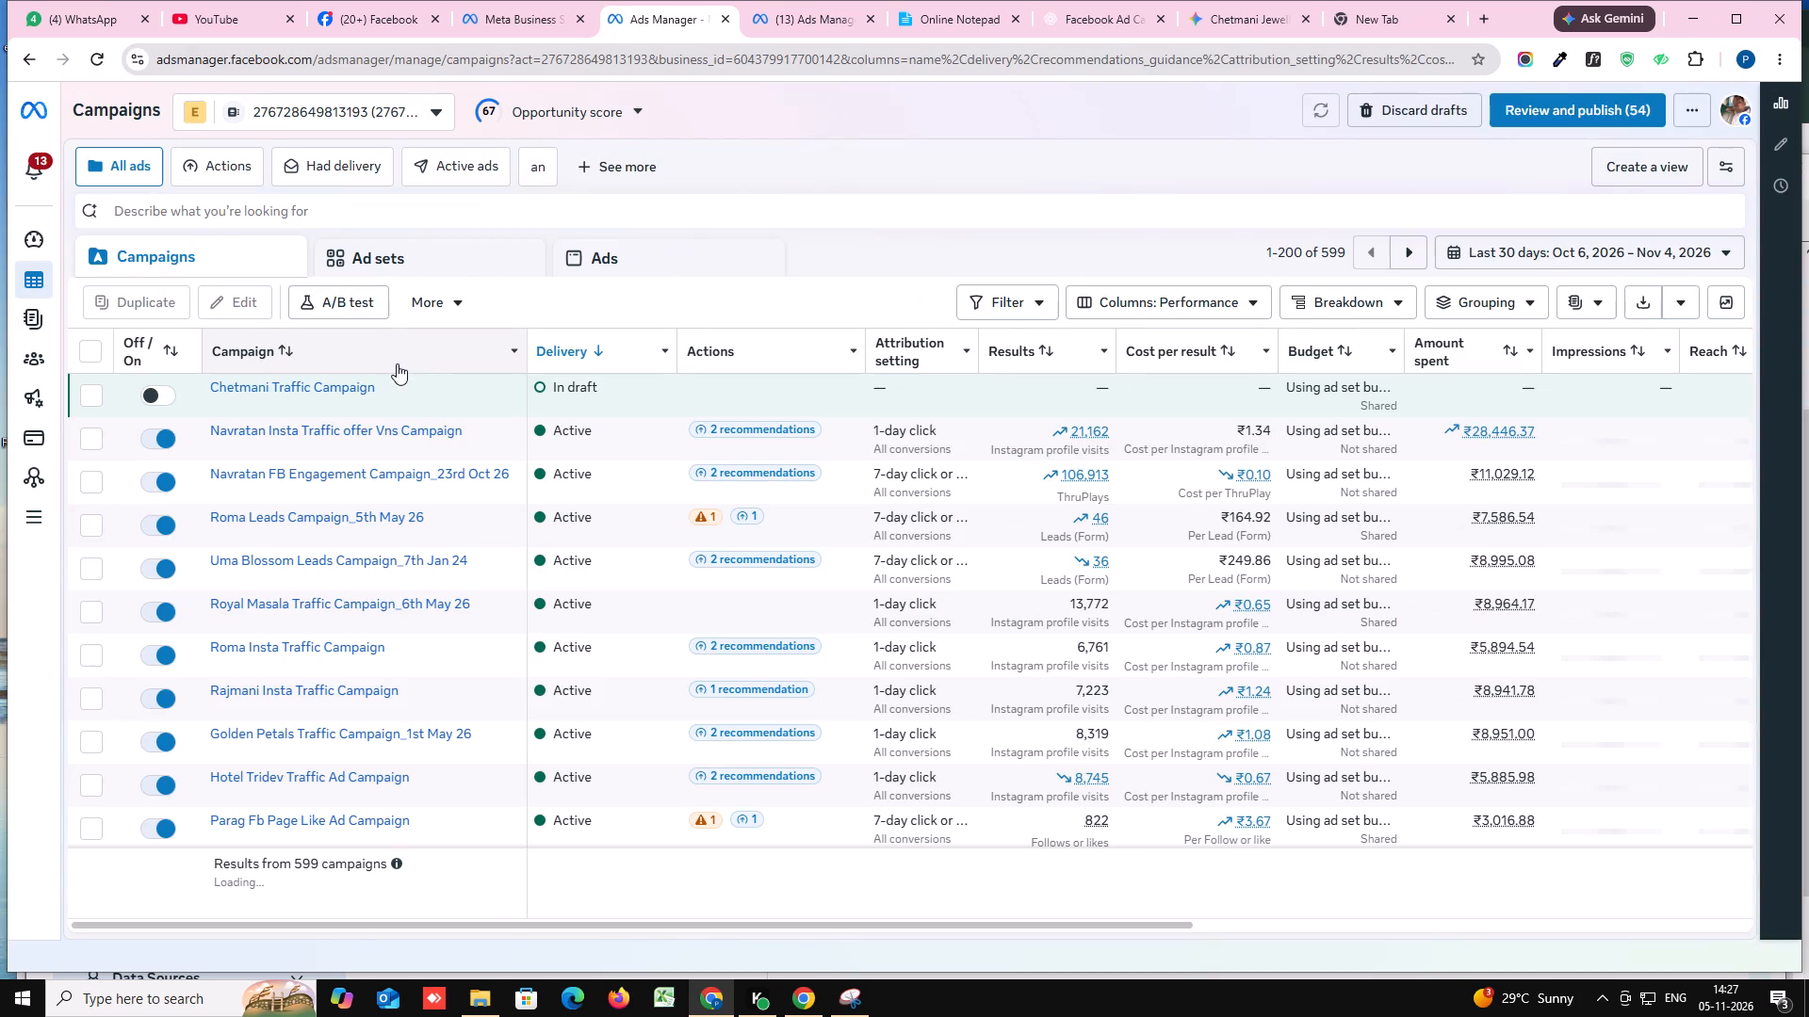
Create a new campaign using manual setup with the Traffic objective.
click(1621, 172)
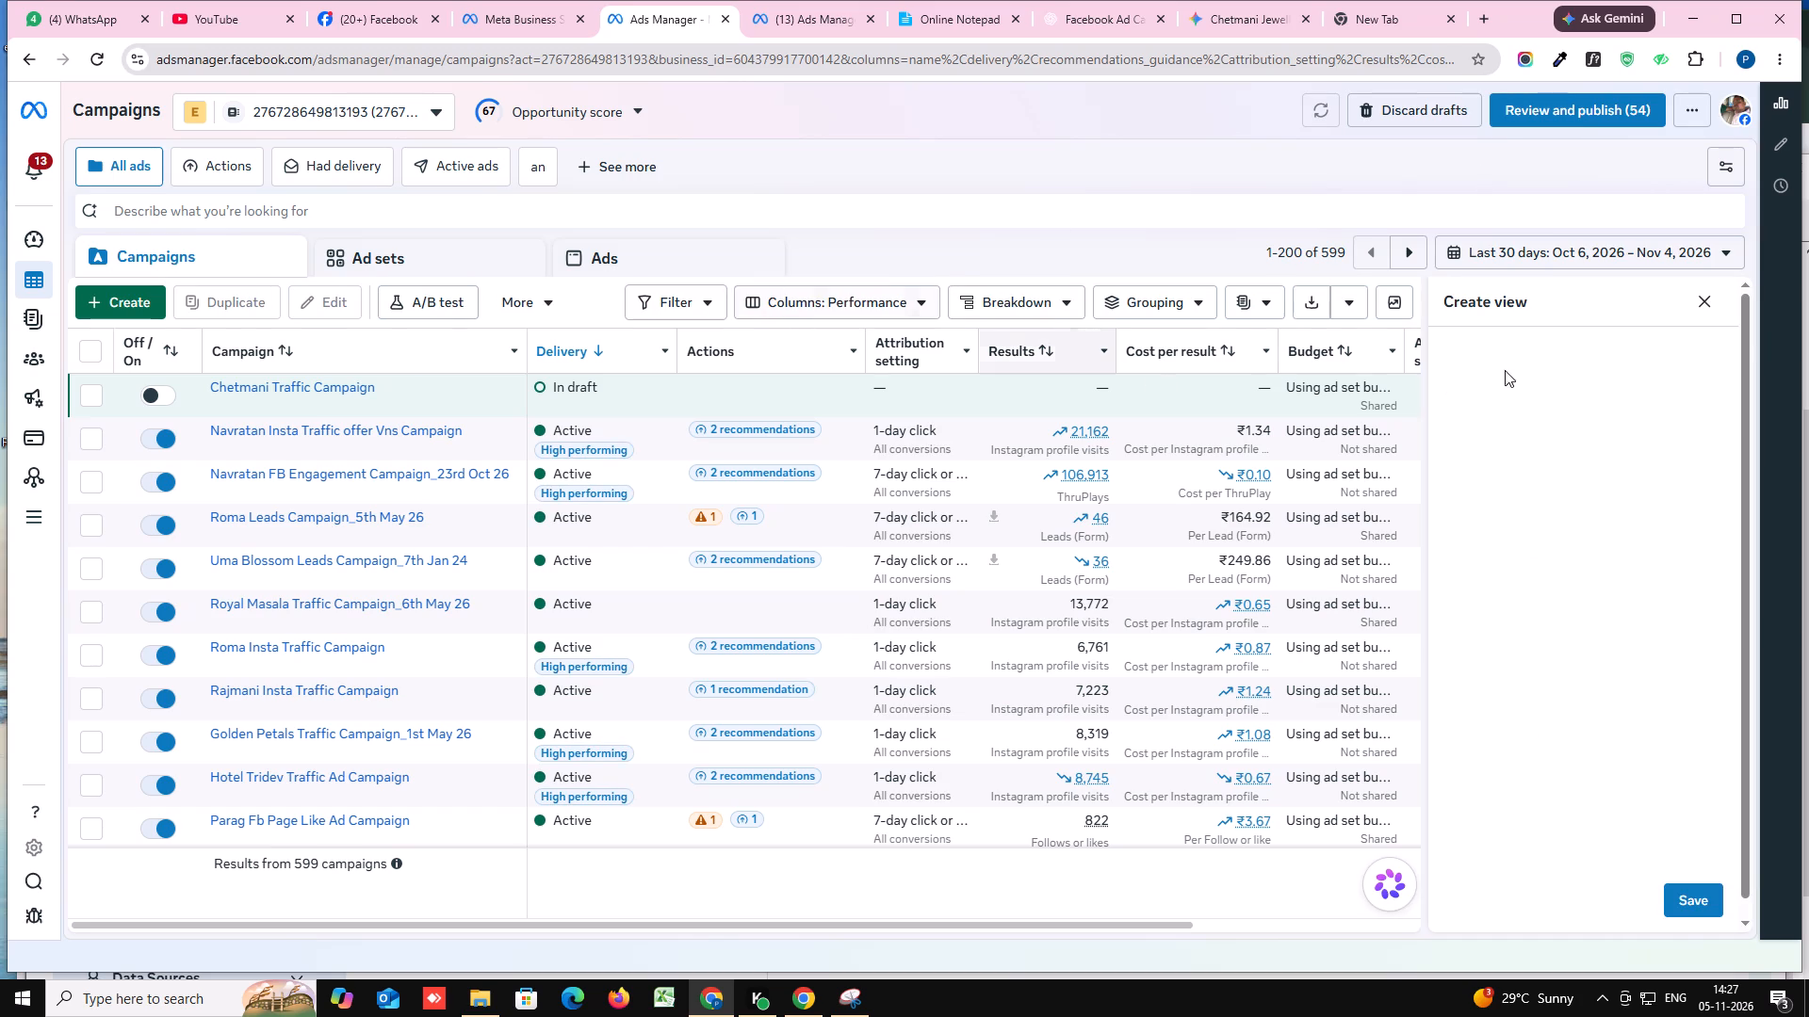
click(1702, 299)
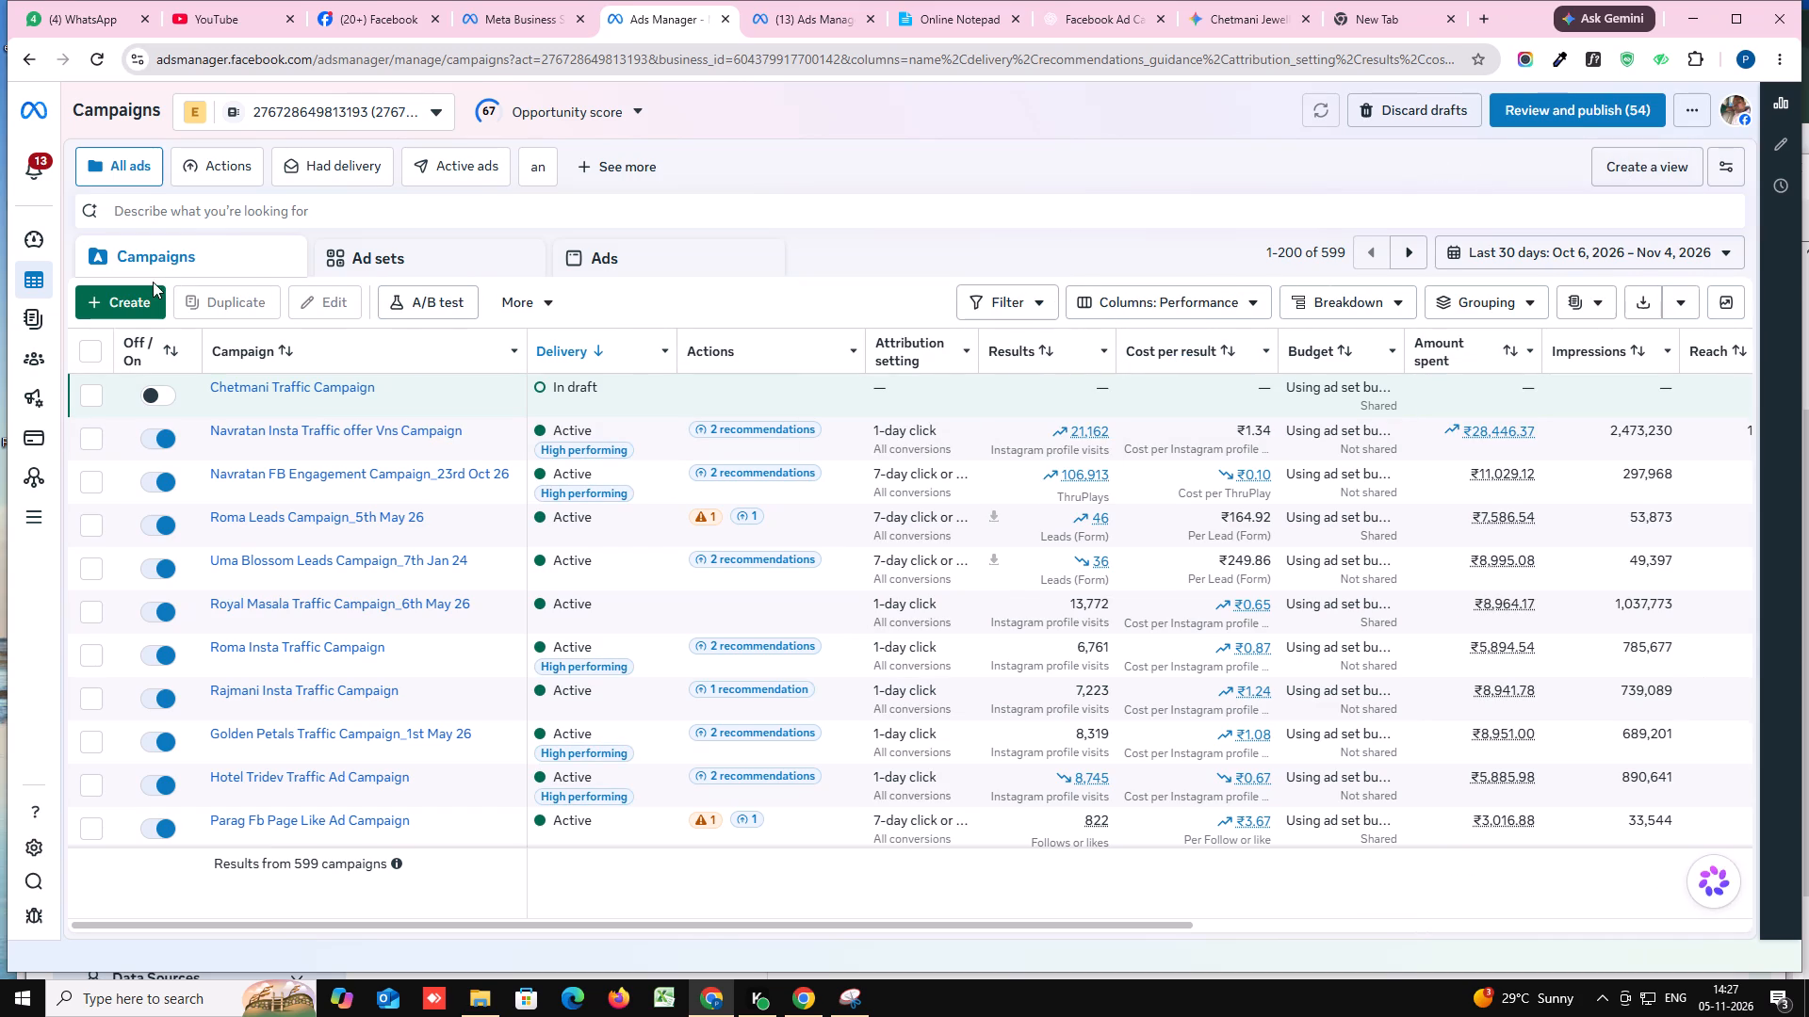
click(125, 304)
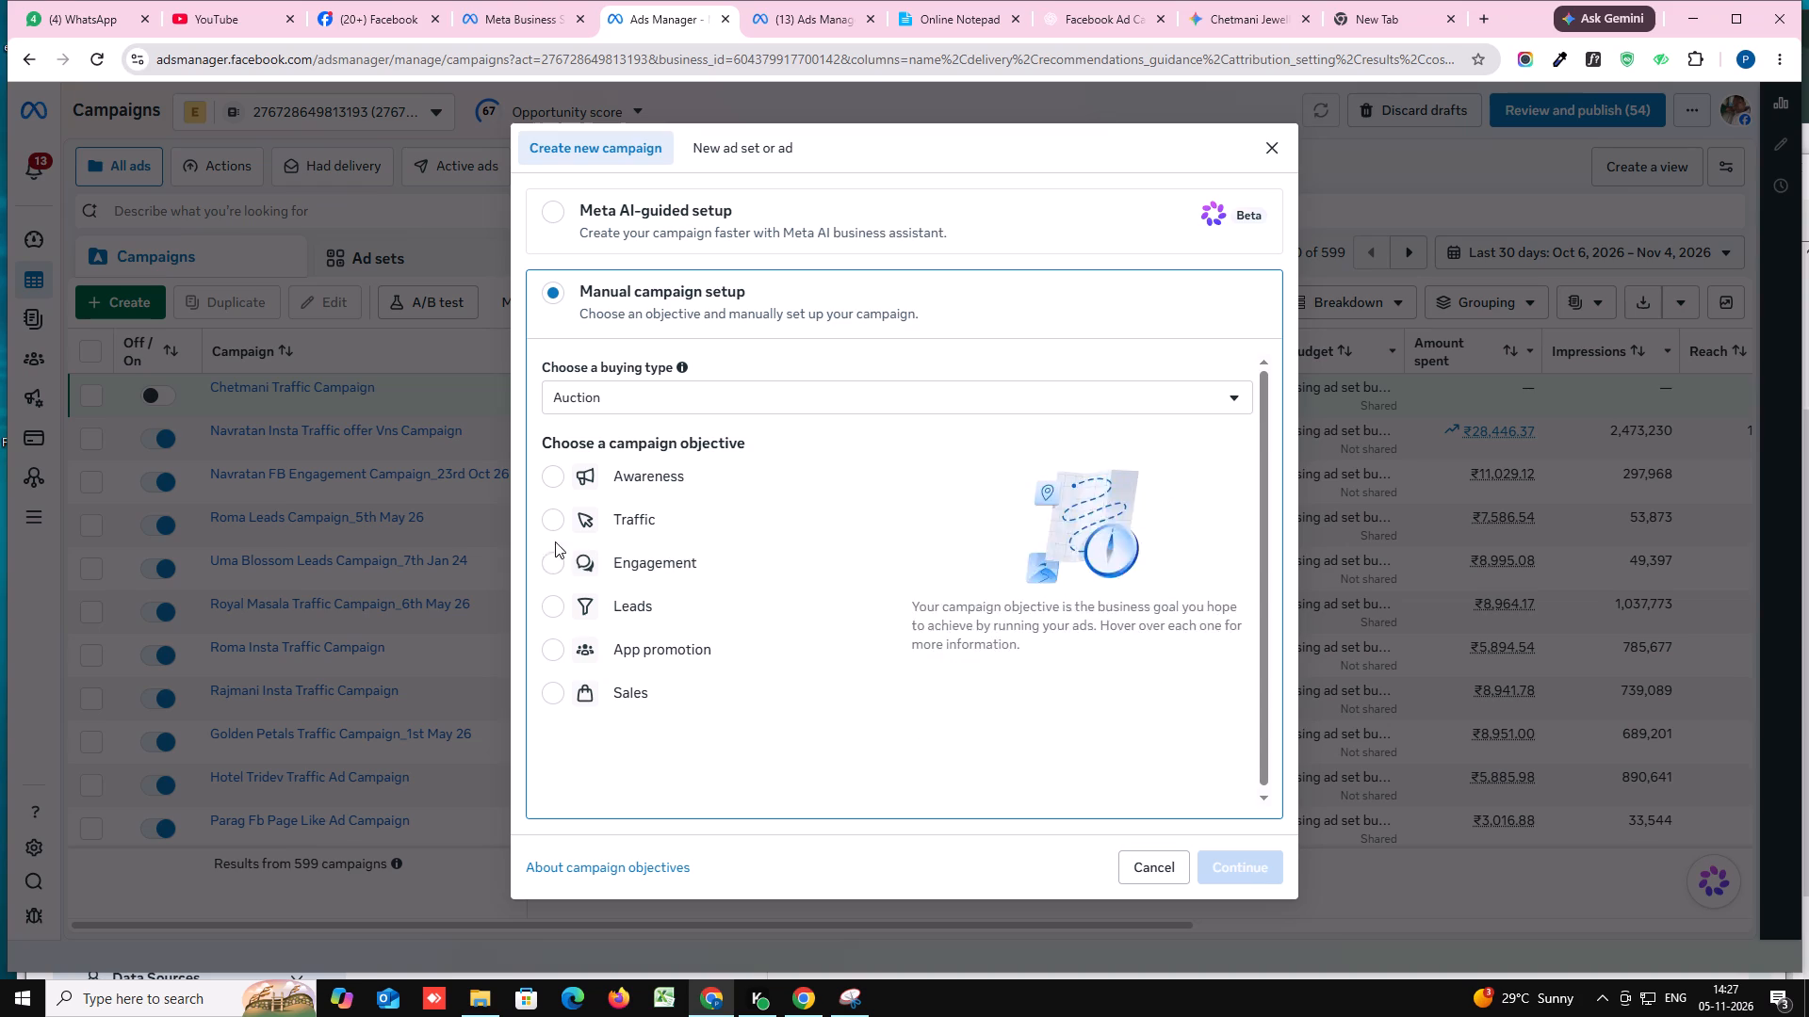
click(557, 526)
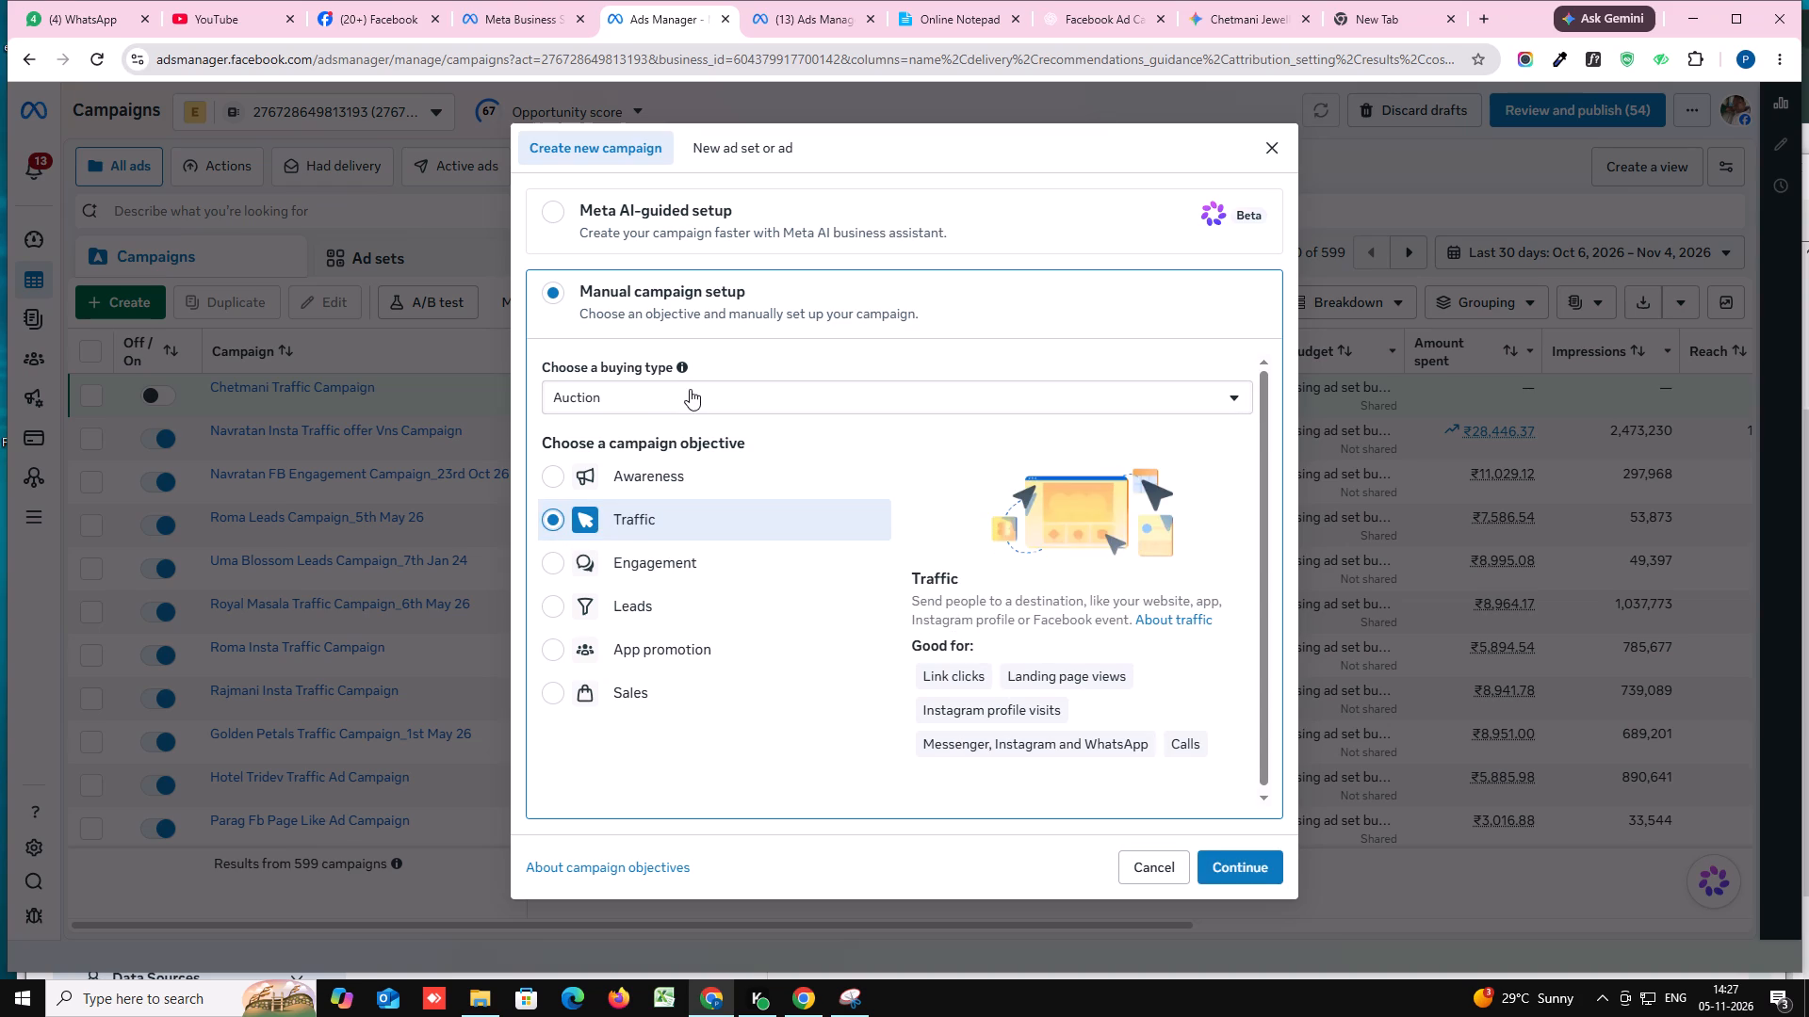
click(1215, 863)
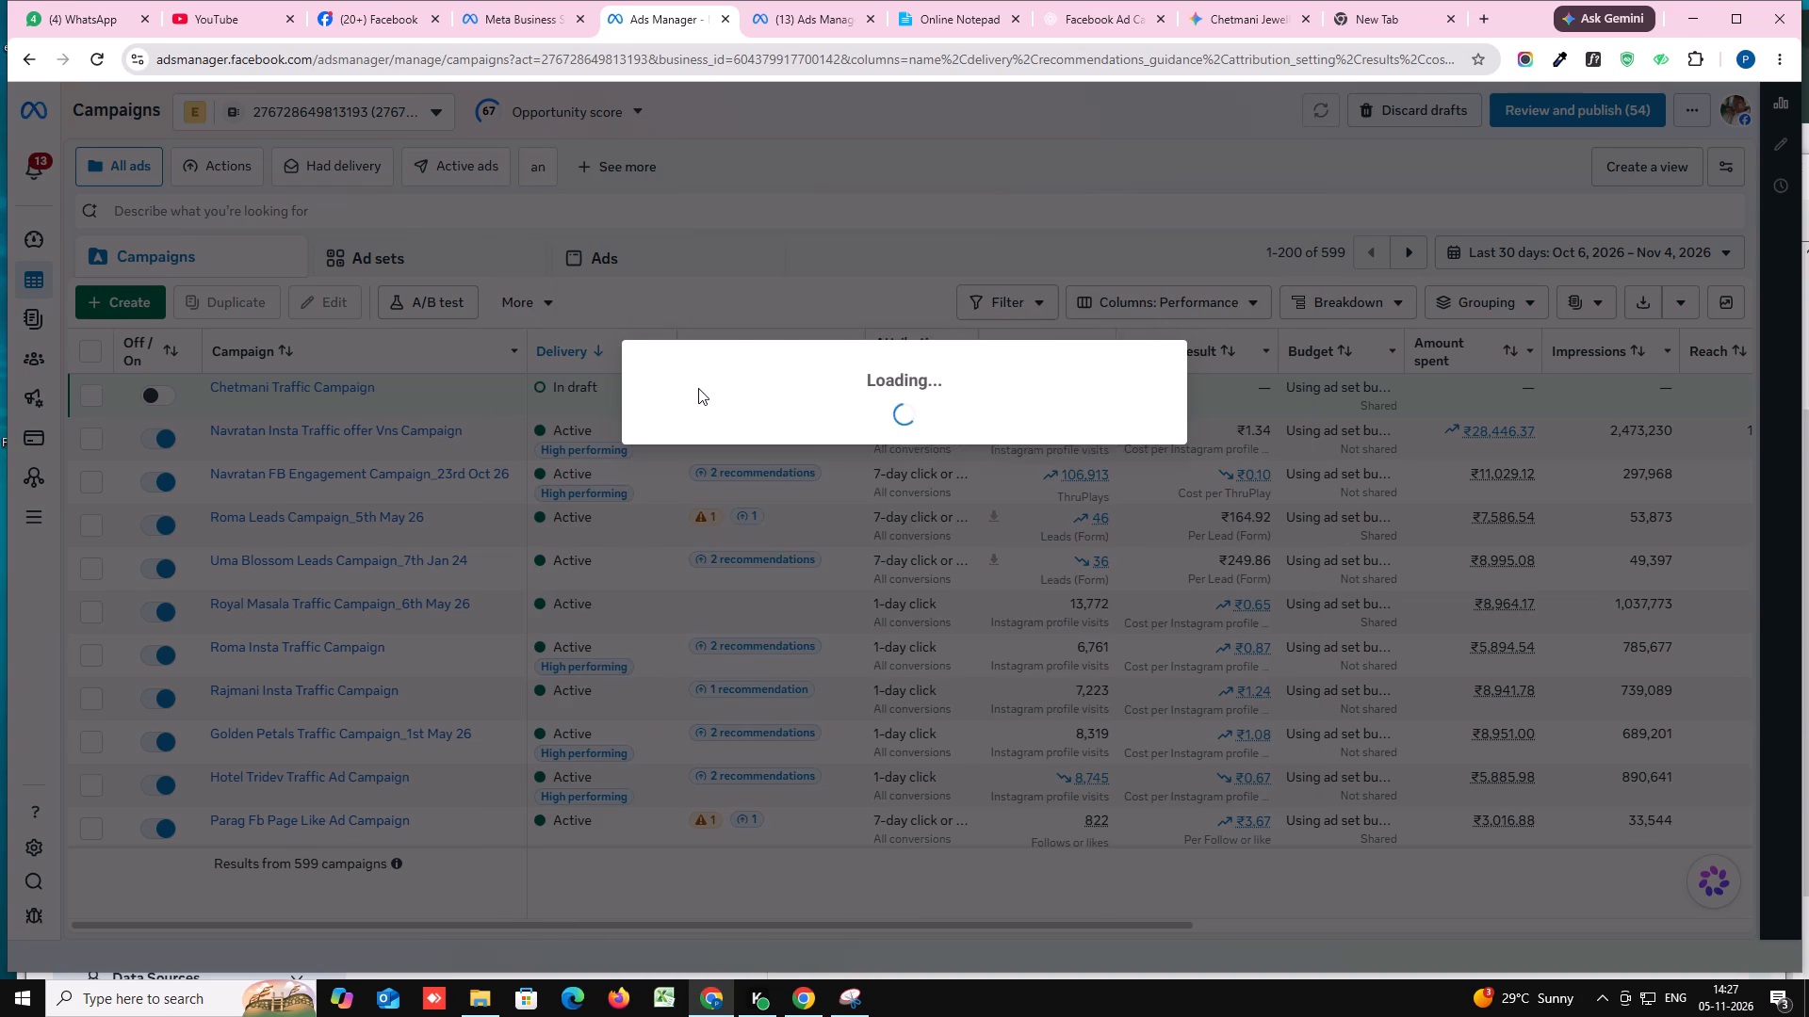
click(1133, 592)
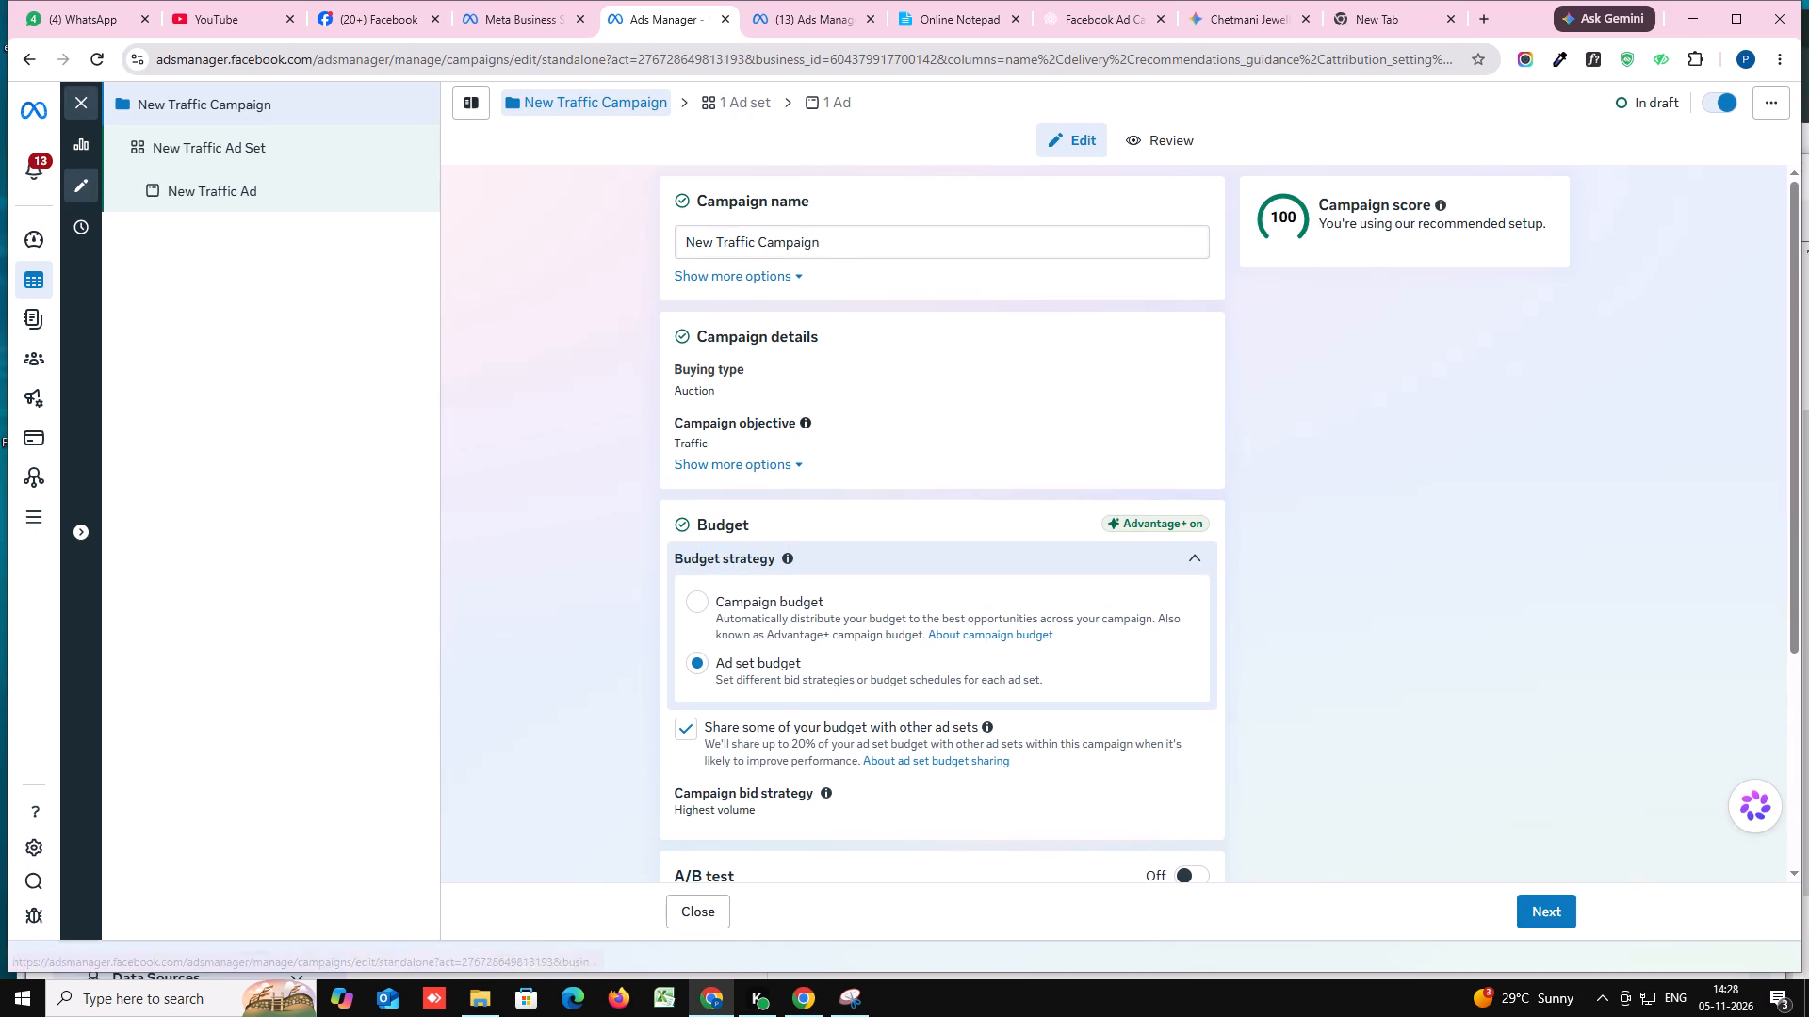
Replace "New" in the campaign name with "G Buildcon" to make it "G Buildcon Traffic Campaign".
drag(716, 234, 627, 236)
text(G Bu)
text(ildcon)
key(space)
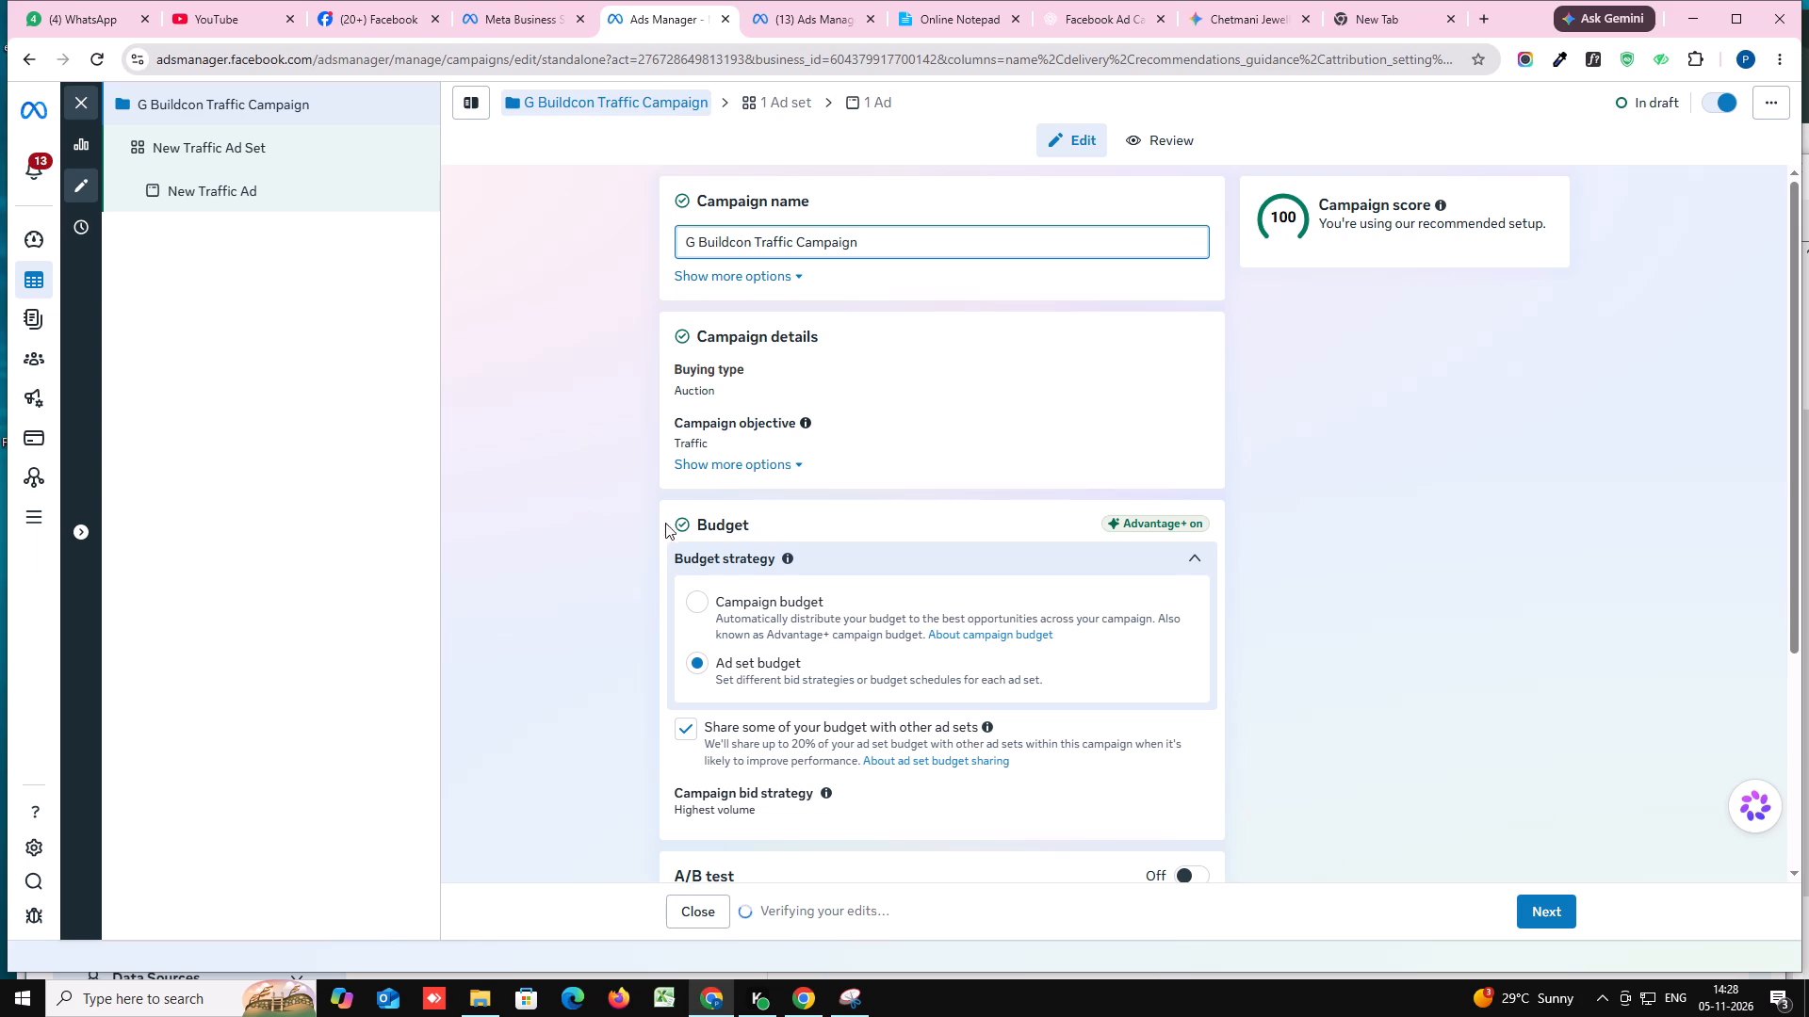
Turn off sharing some of the budget with other ad sets.
scroll(614, 402, down, 1)
click(680, 629)
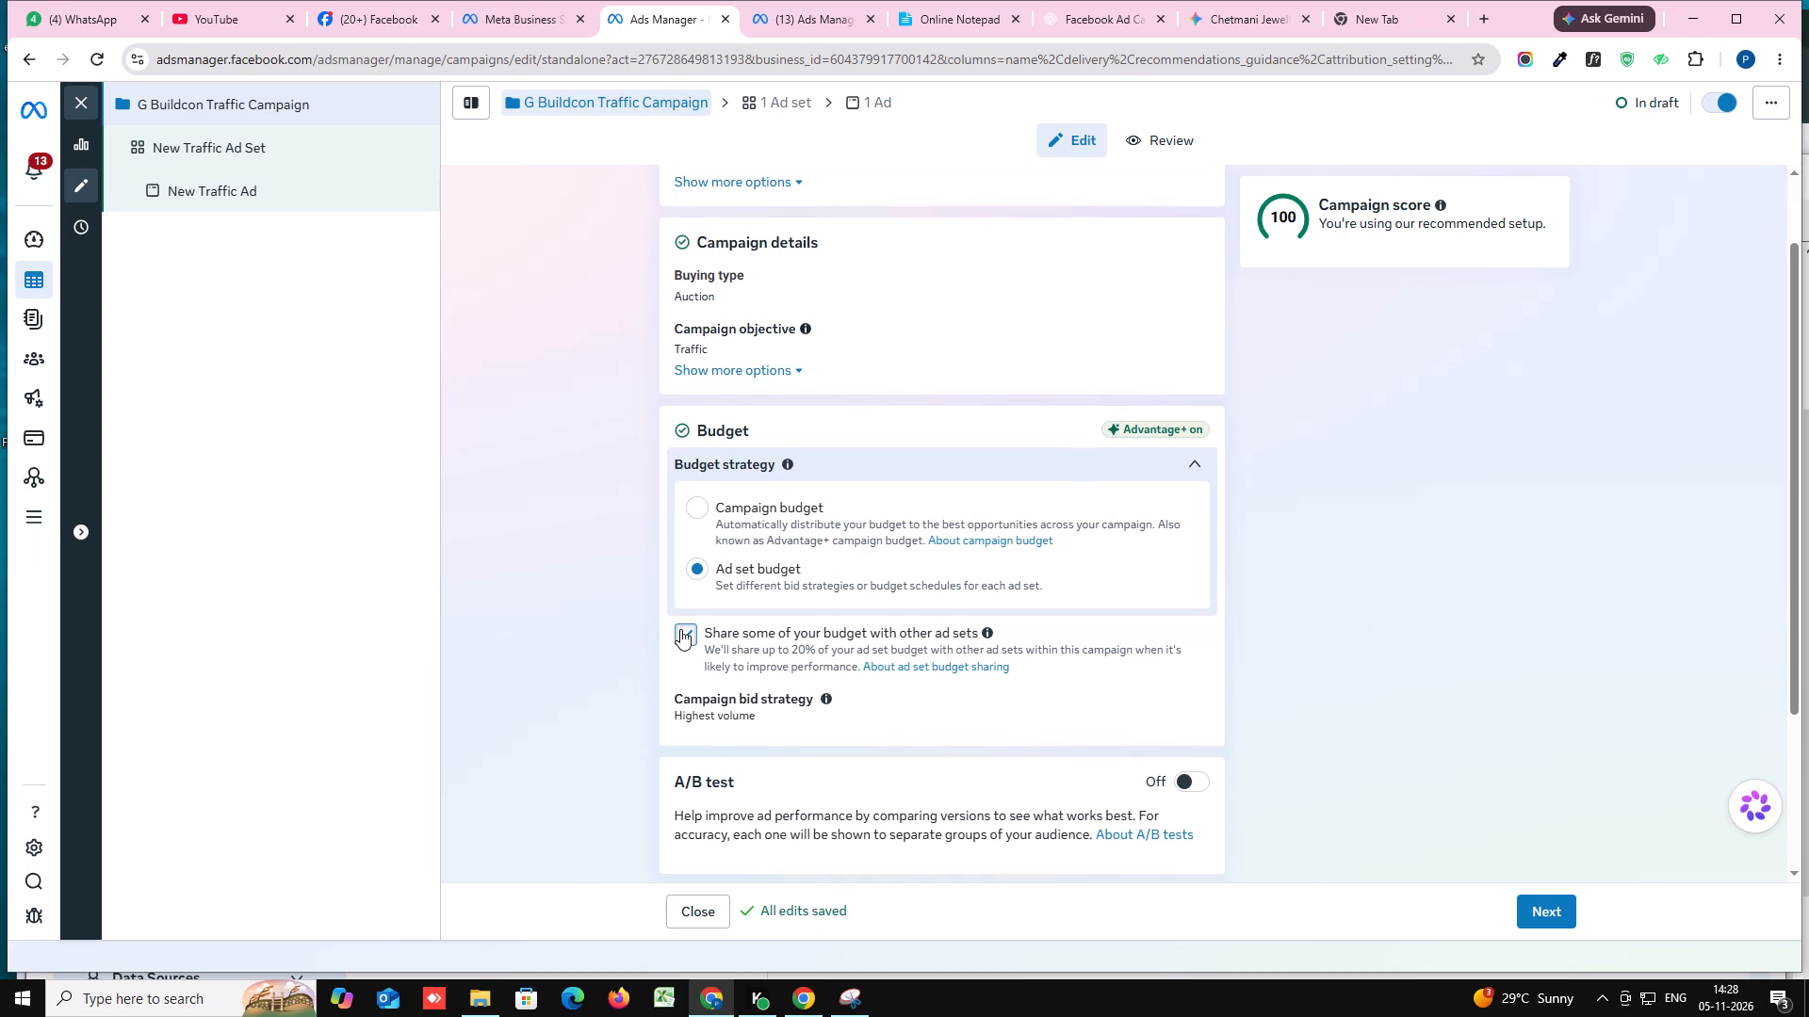
Insert "Insta" after "G Buildcon" in the campaign name and continue to the ad set level.
scroll(578, 452, up, 3)
scroll(578, 452, down, 2)
scroll(578, 452, up, 1)
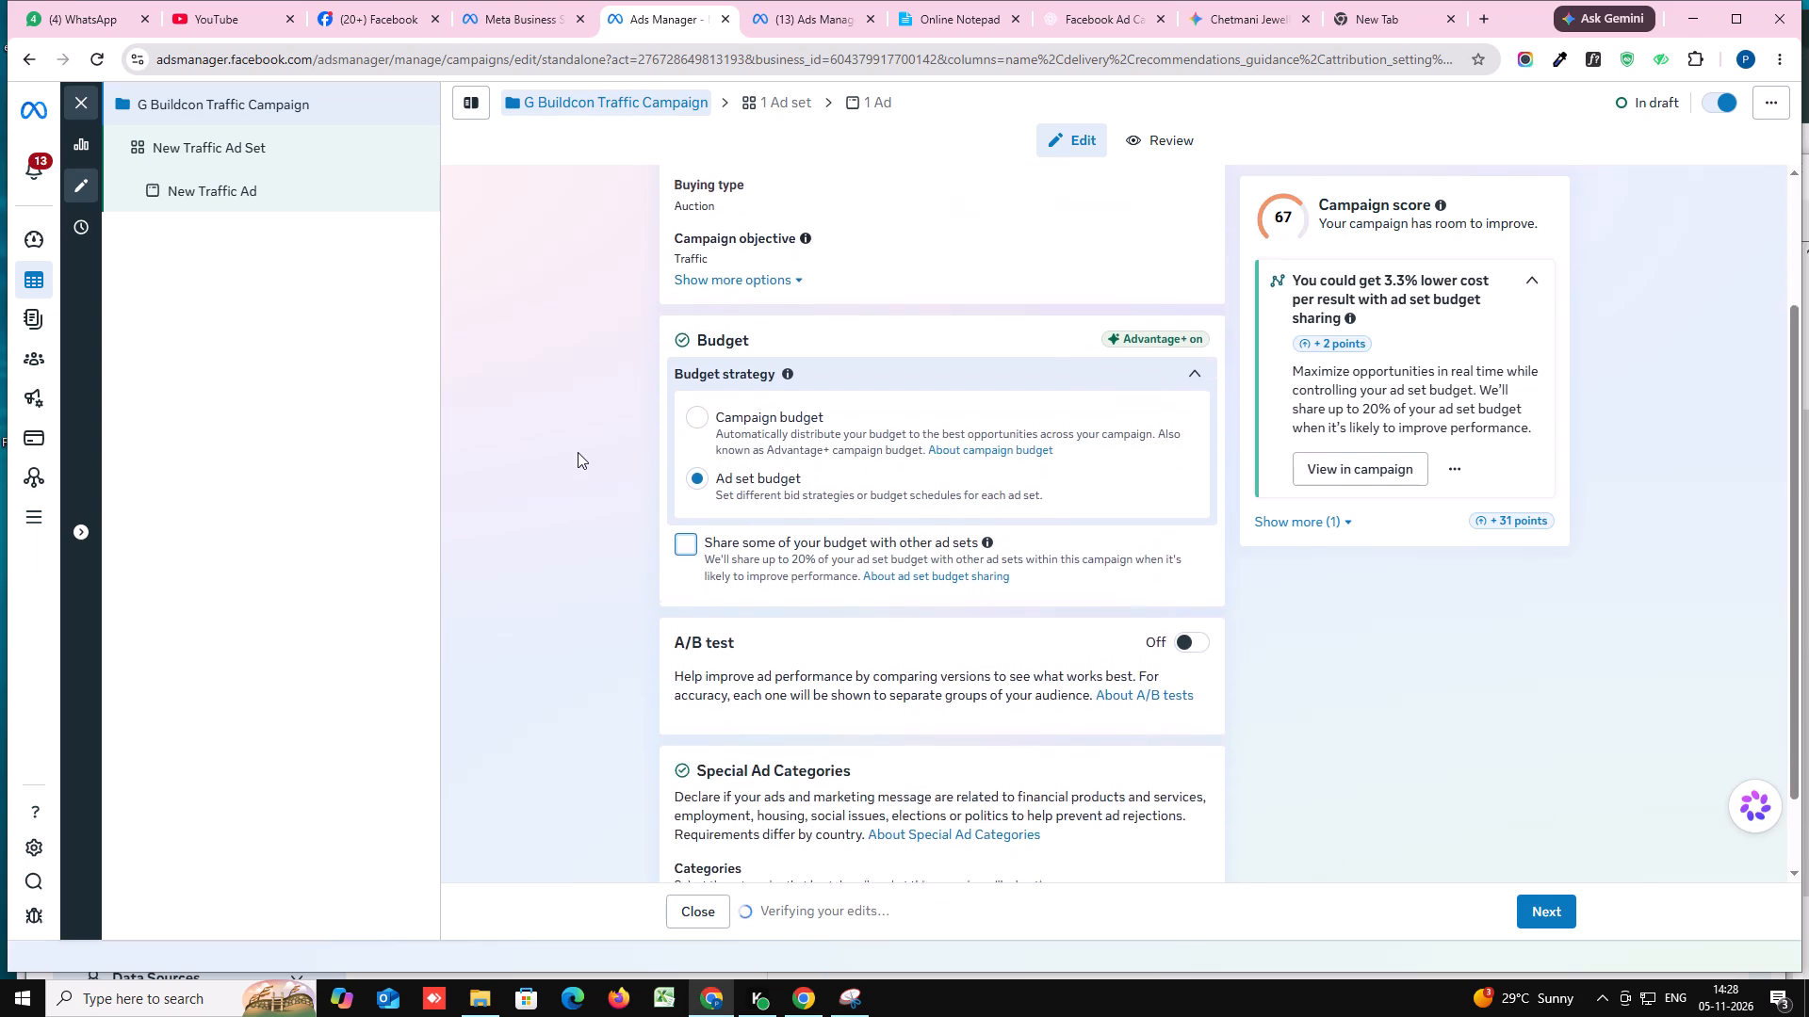
scroll(578, 452, up, 1)
click(752, 245)
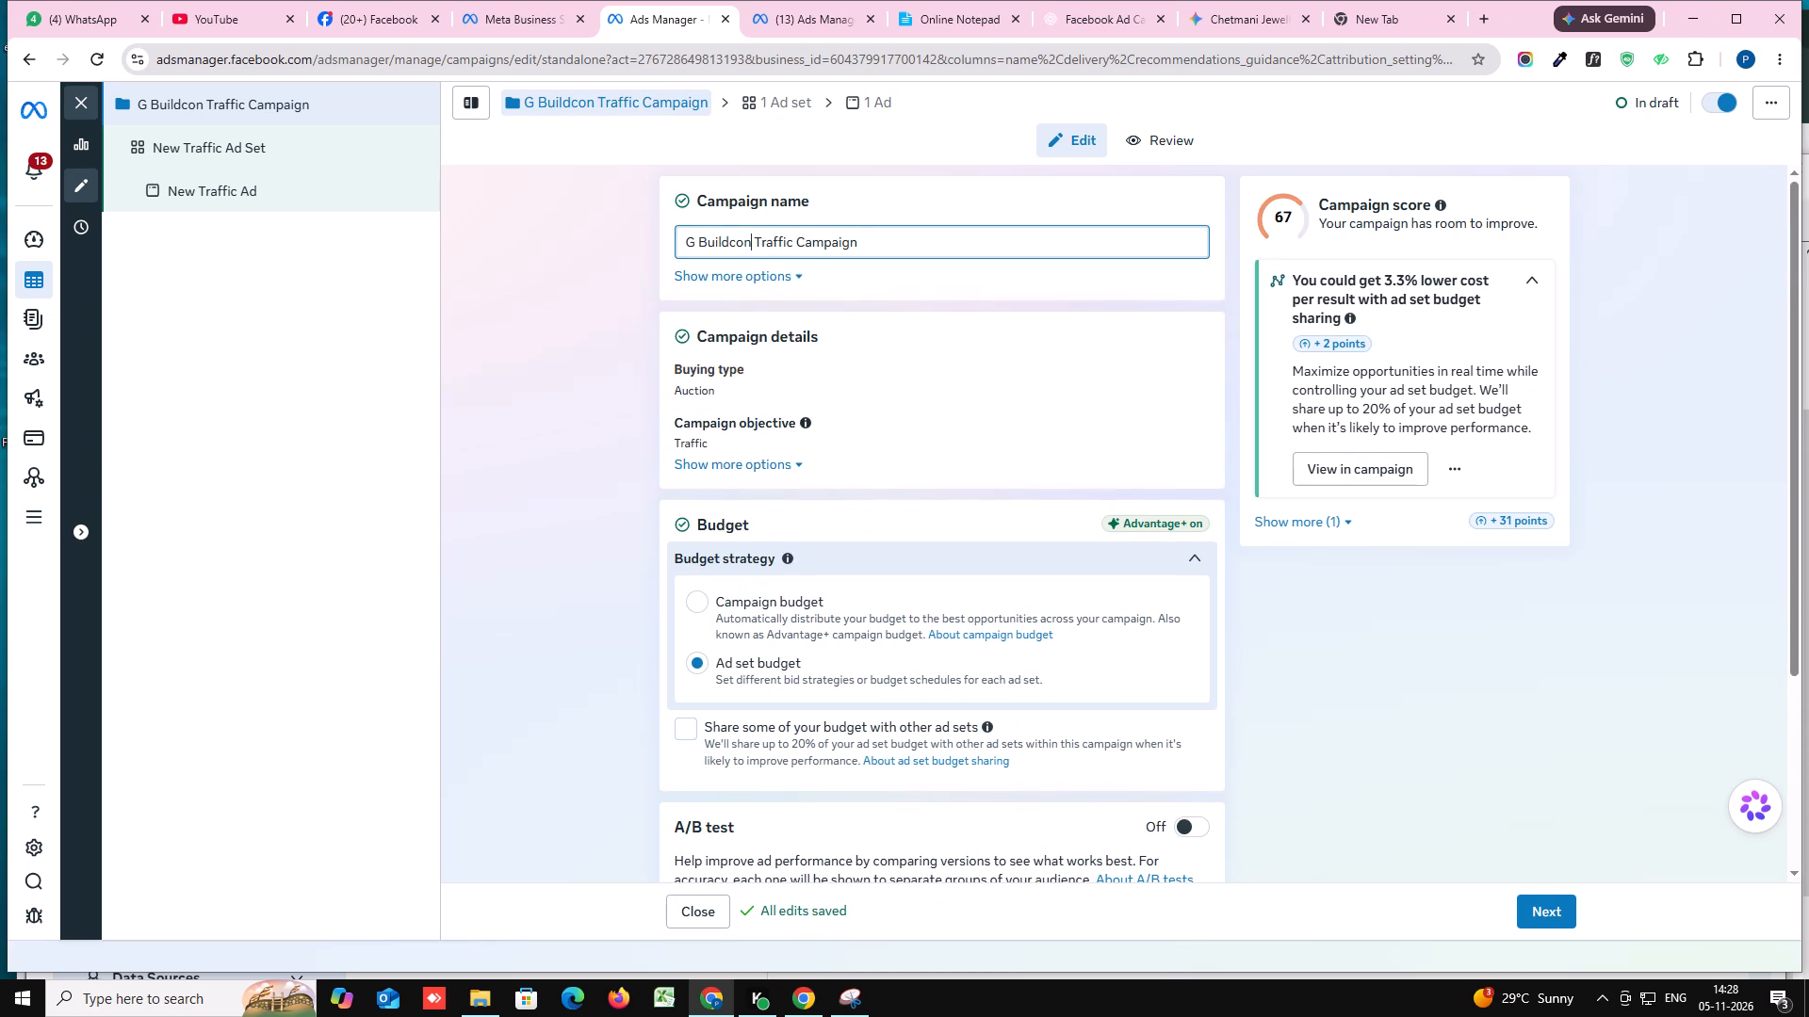
key(space)
text(Insta)
key(space)
scroll(899, 631, down, 2)
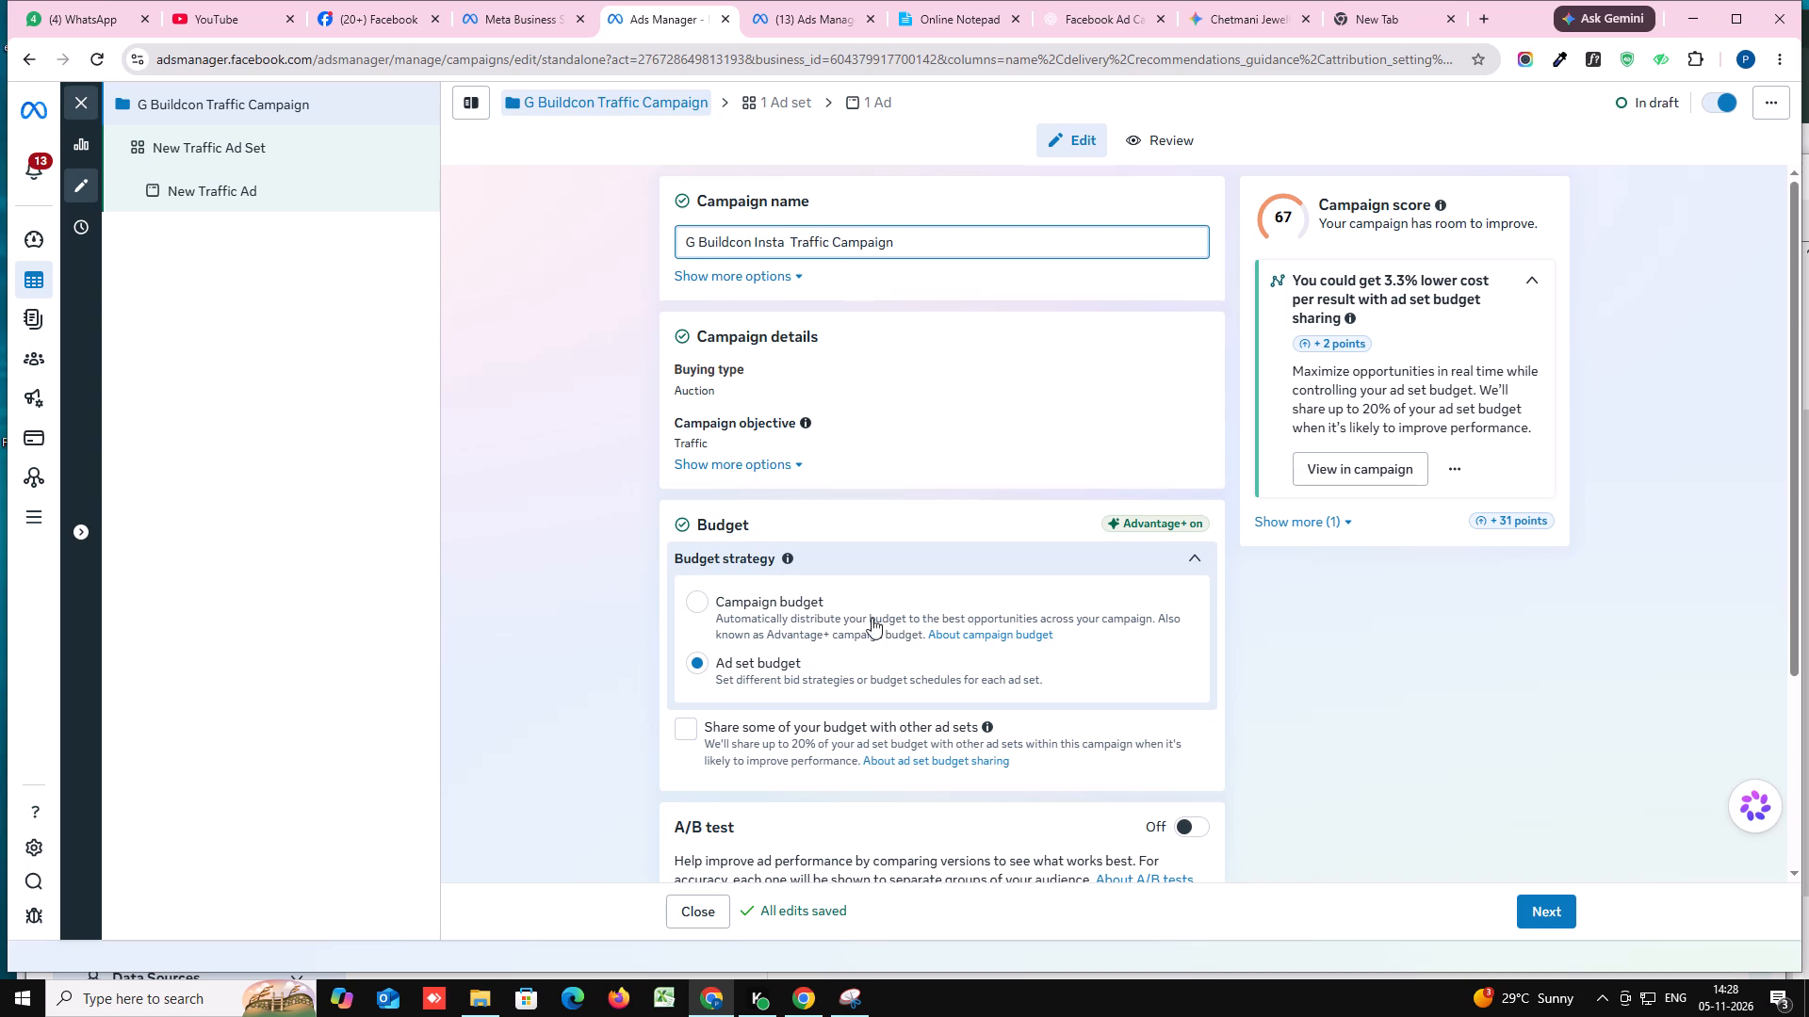
scroll(872, 618, down, 5)
click(1545, 906)
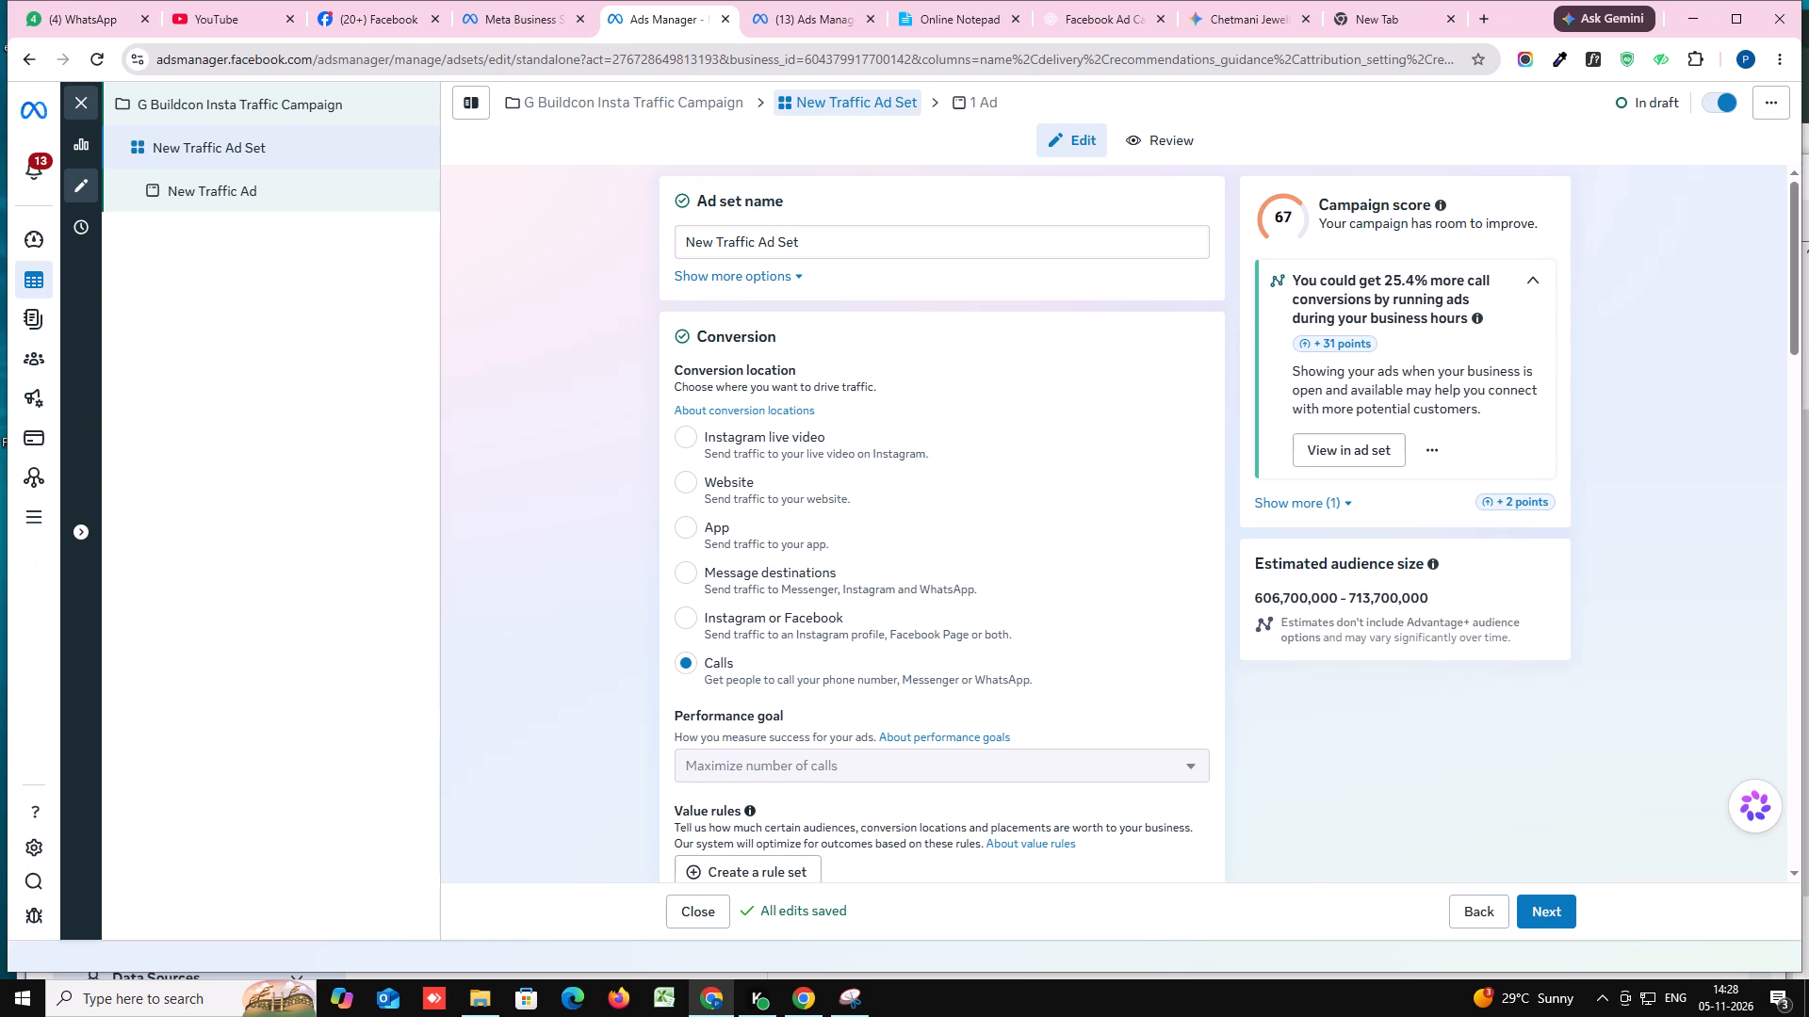
Replace "New" in the ad set name with "G Buildcon Insta" to make it "G Buildcon Insta Traffic Ad Set".
drag(714, 241, 678, 251)
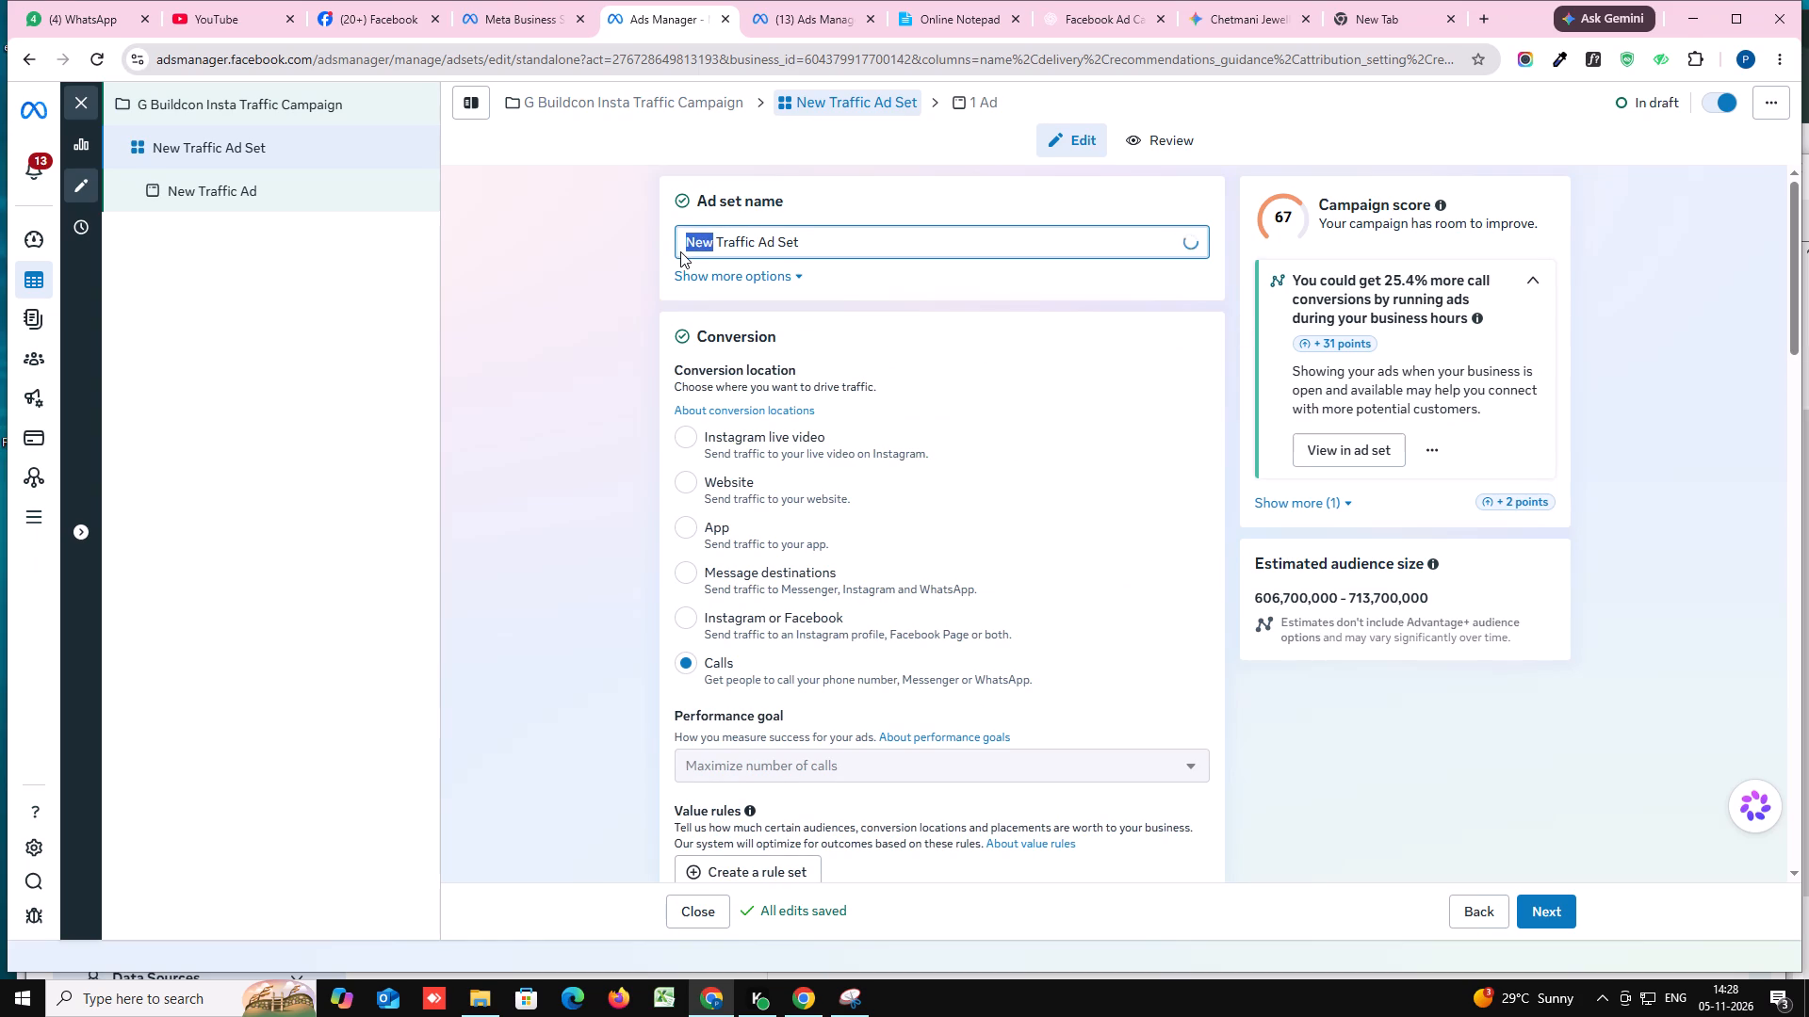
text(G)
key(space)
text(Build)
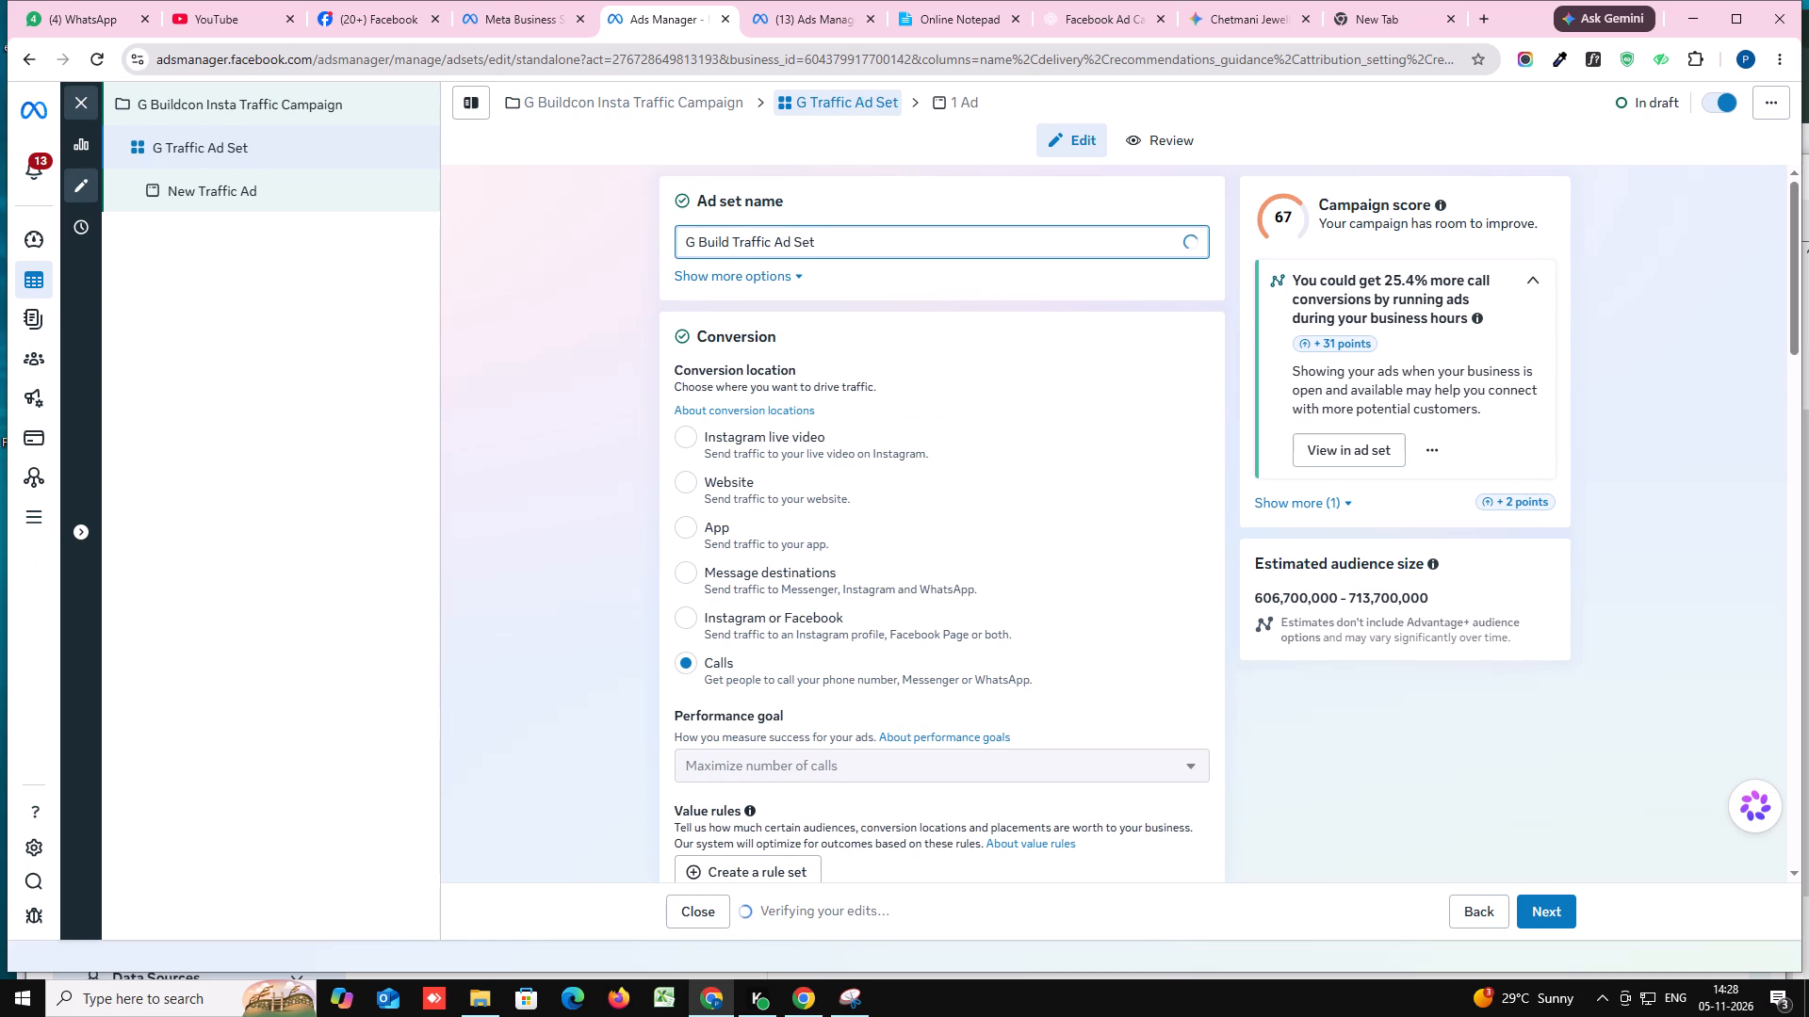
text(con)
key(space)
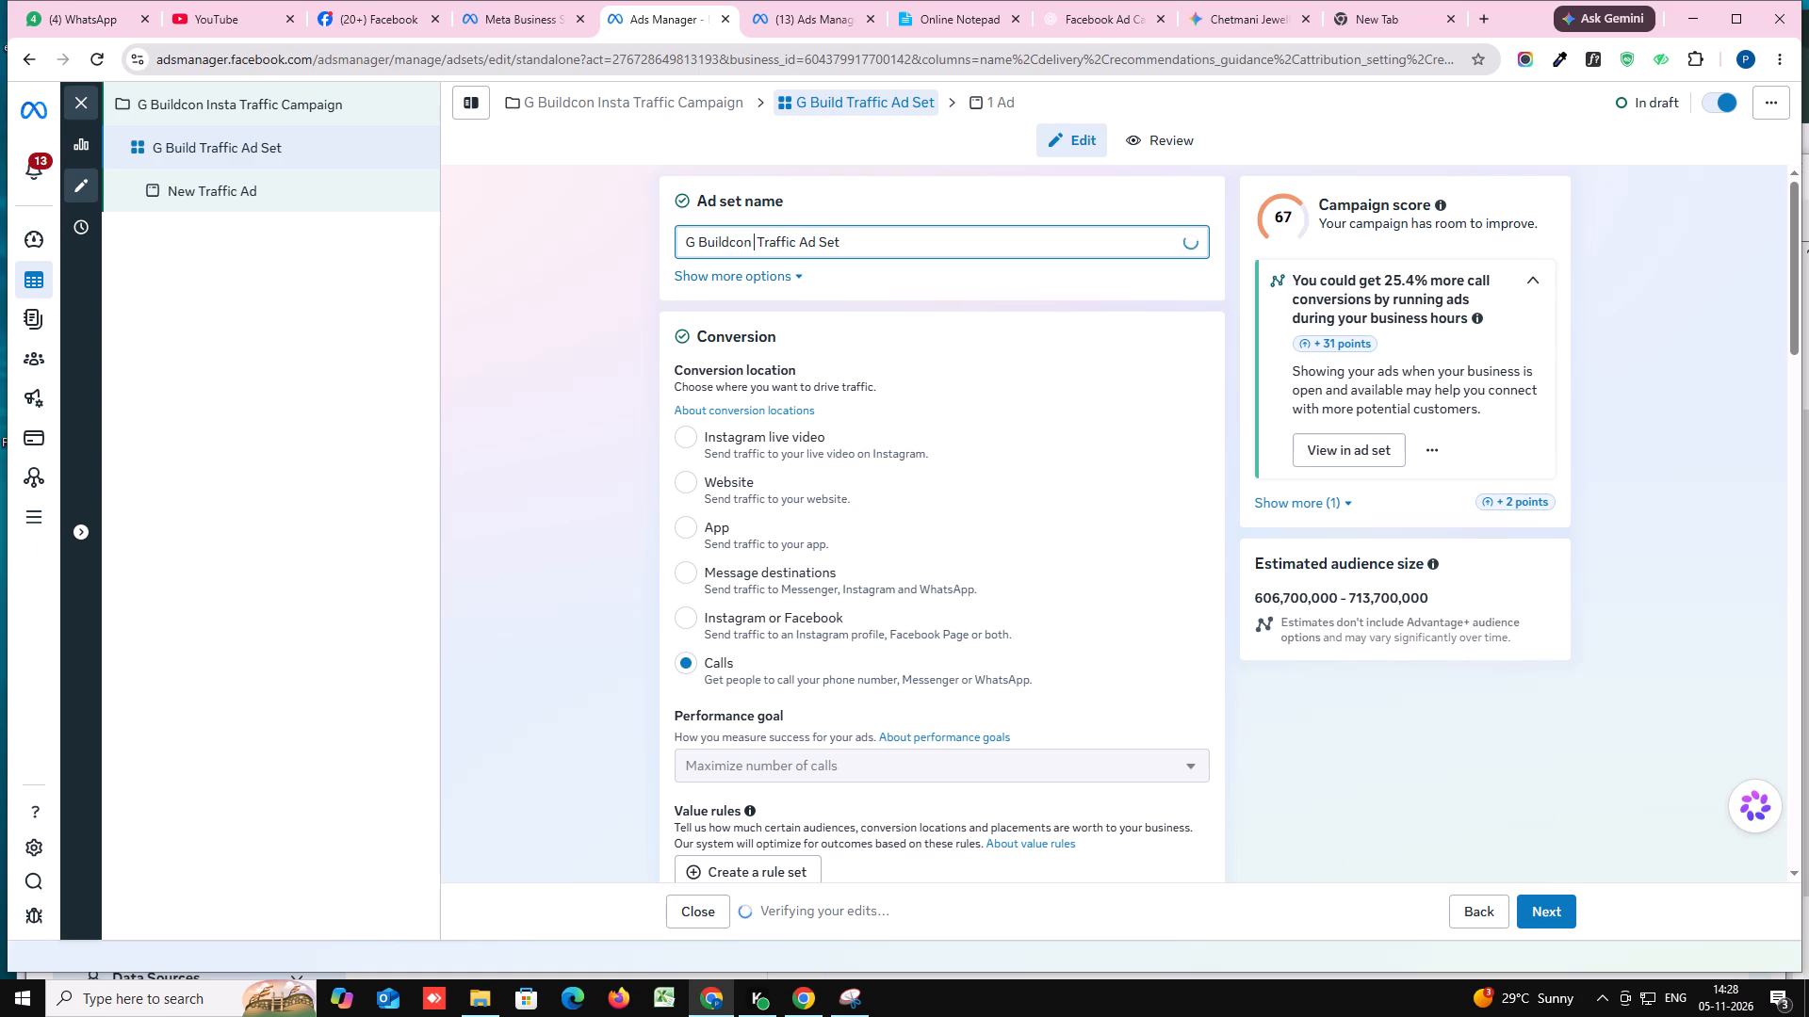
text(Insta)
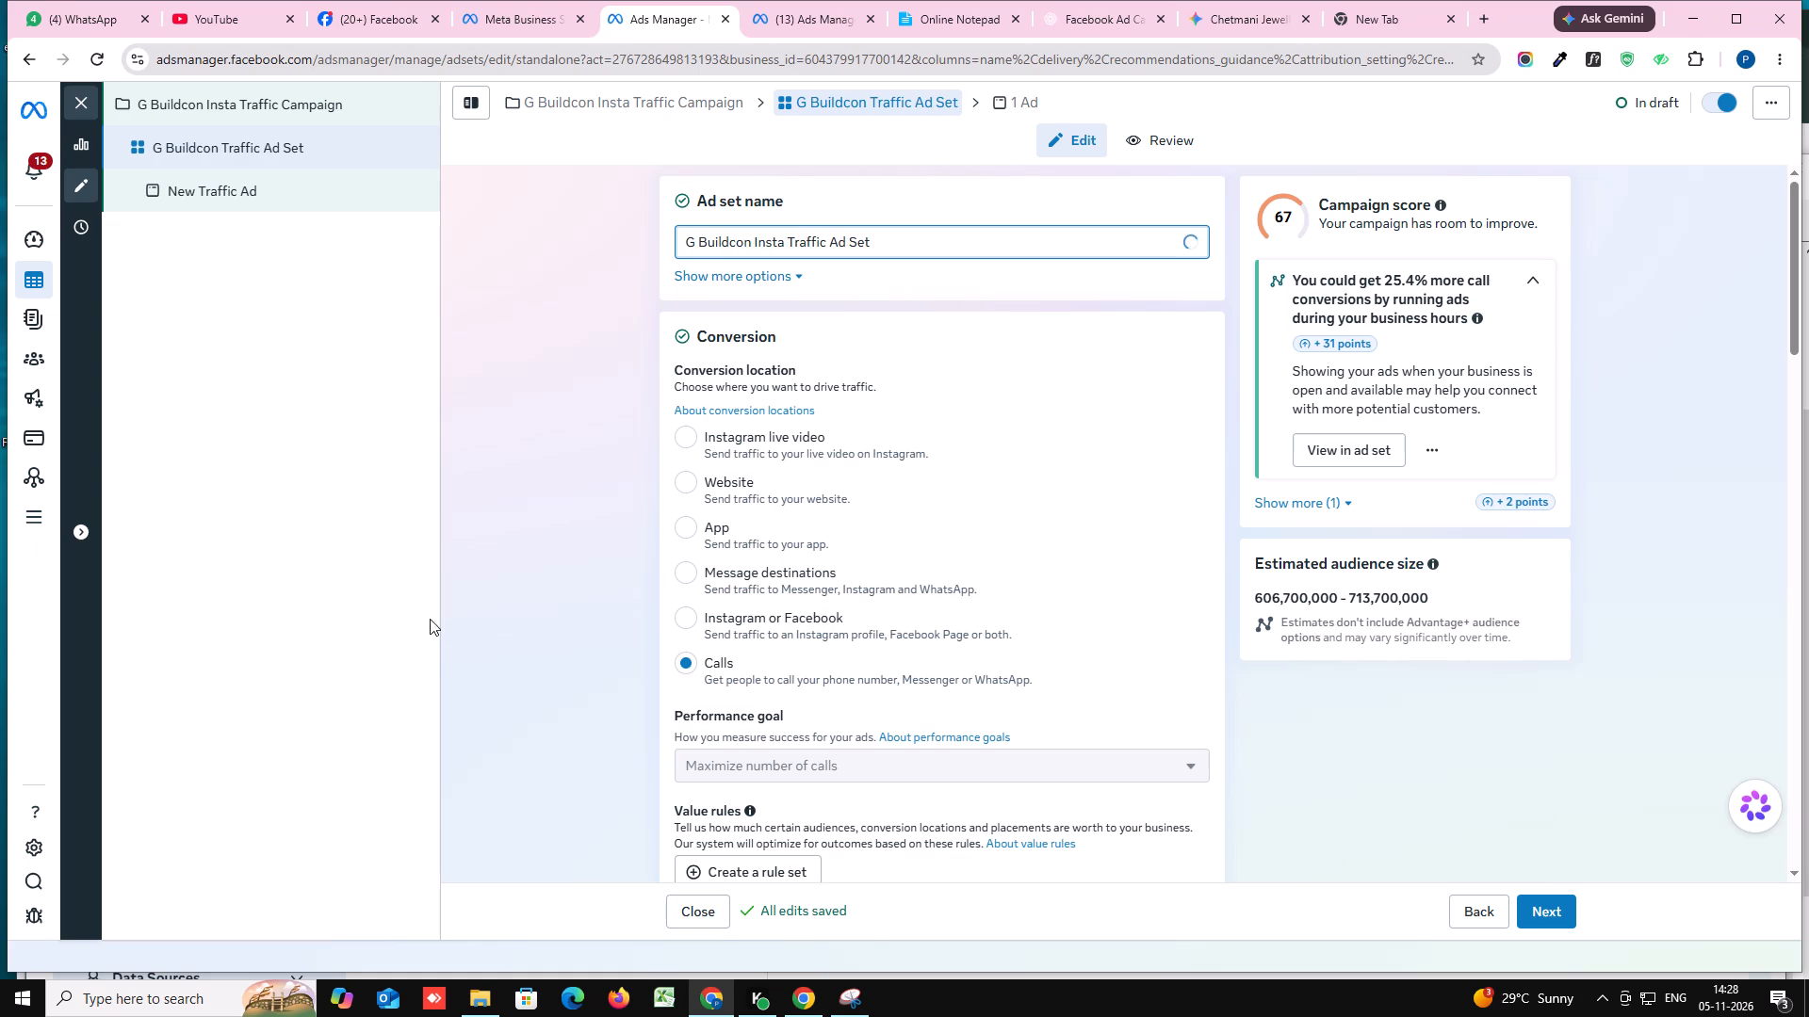
Set the ad set's conversion location to Instagram or Facebook.
click(690, 615)
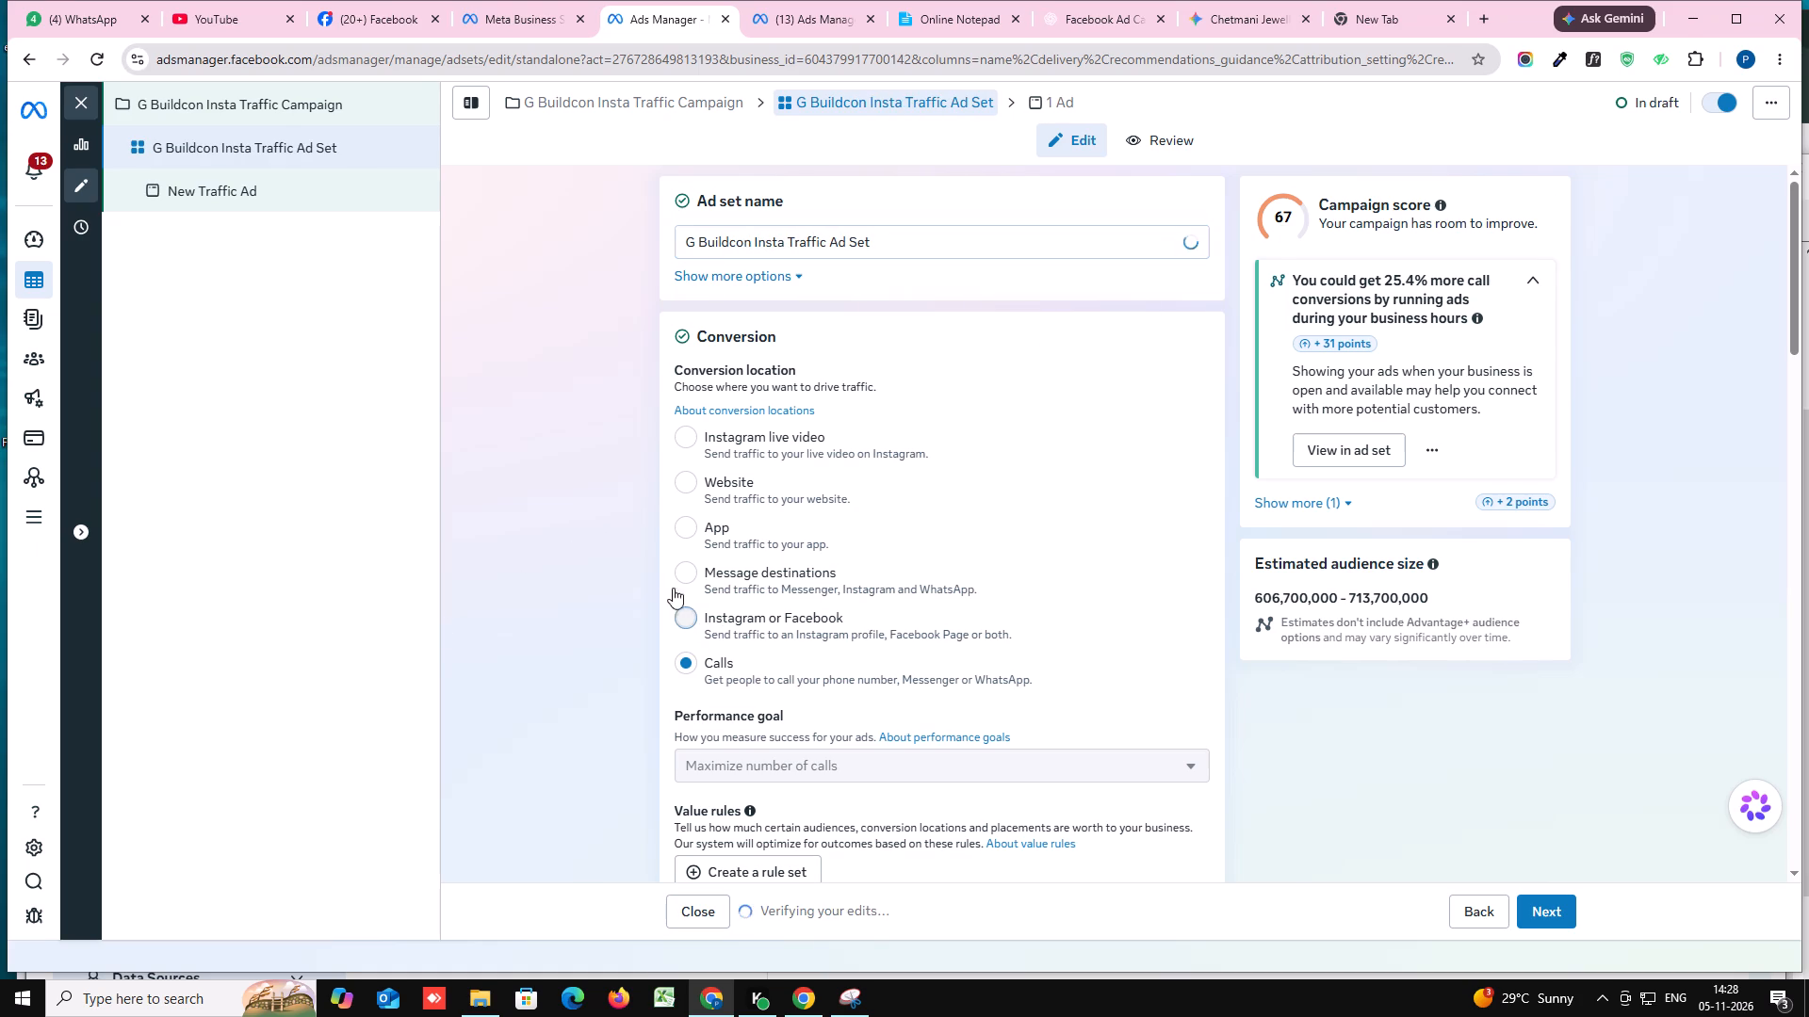
Set the ad set's daily budget to ₹500 and dismiss the note about what similar businesses spend per day.
scroll(567, 379, down, 8)
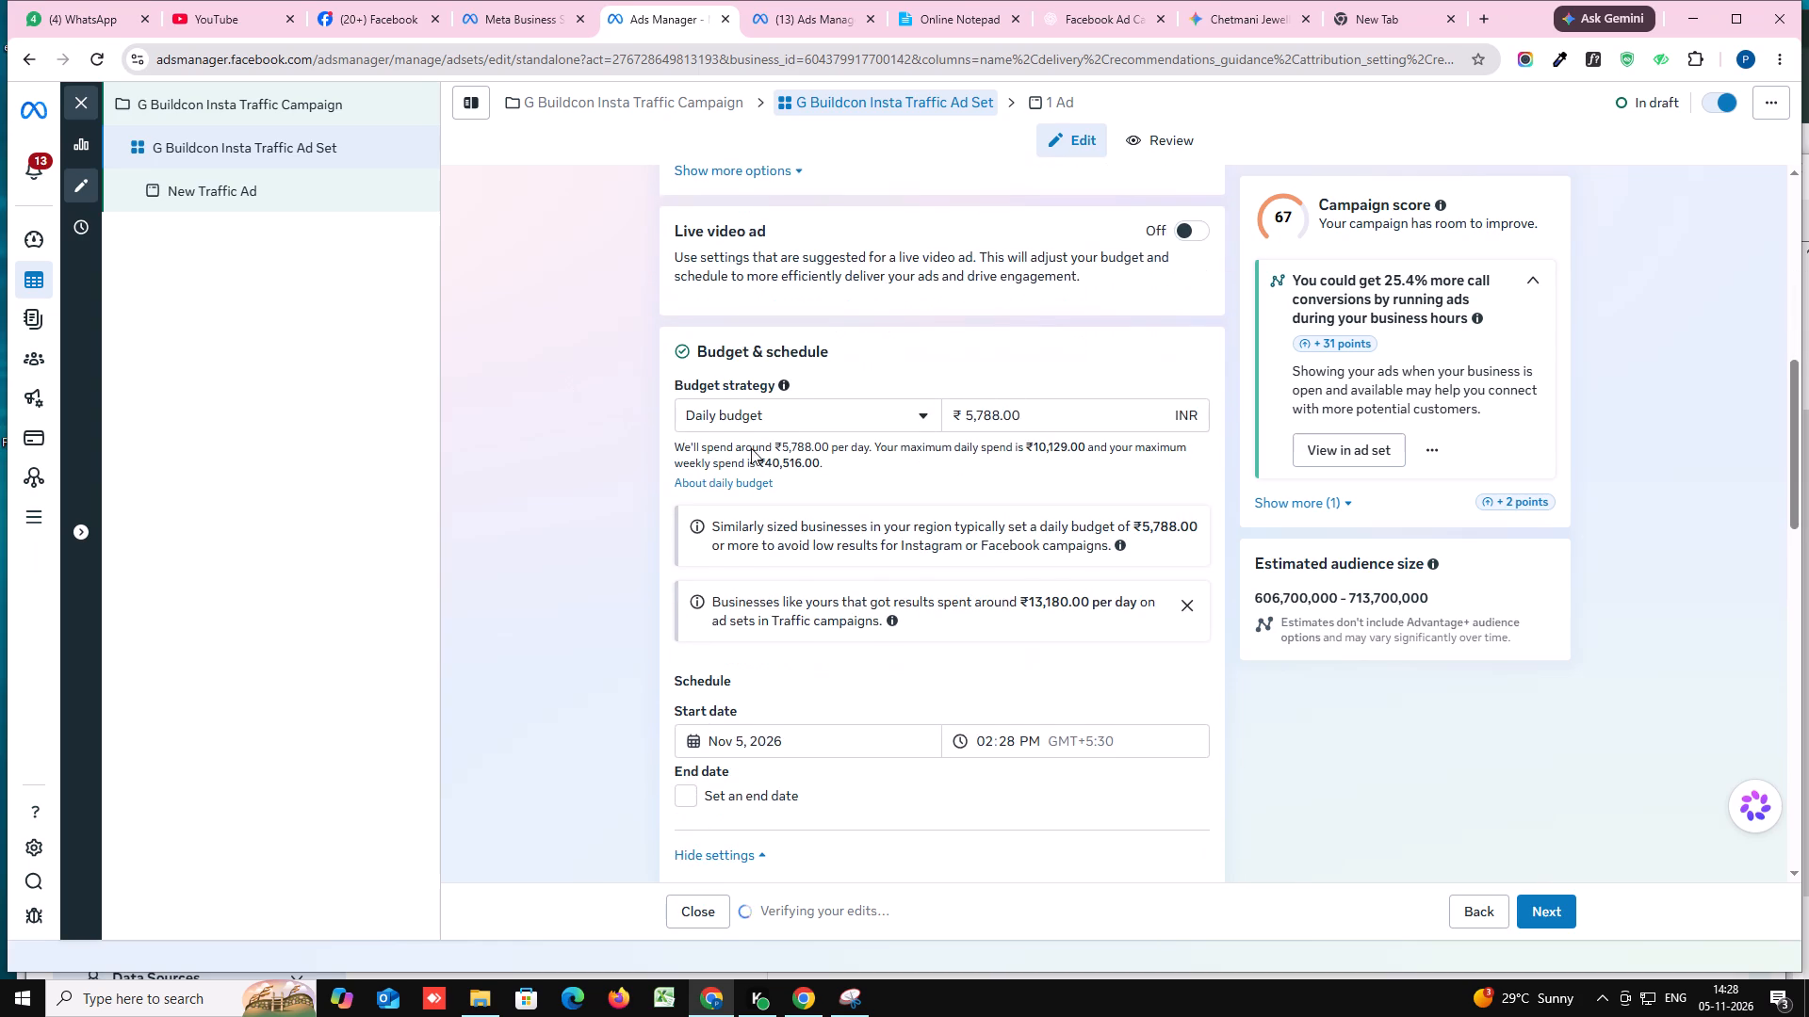
drag(1031, 410, 945, 403)
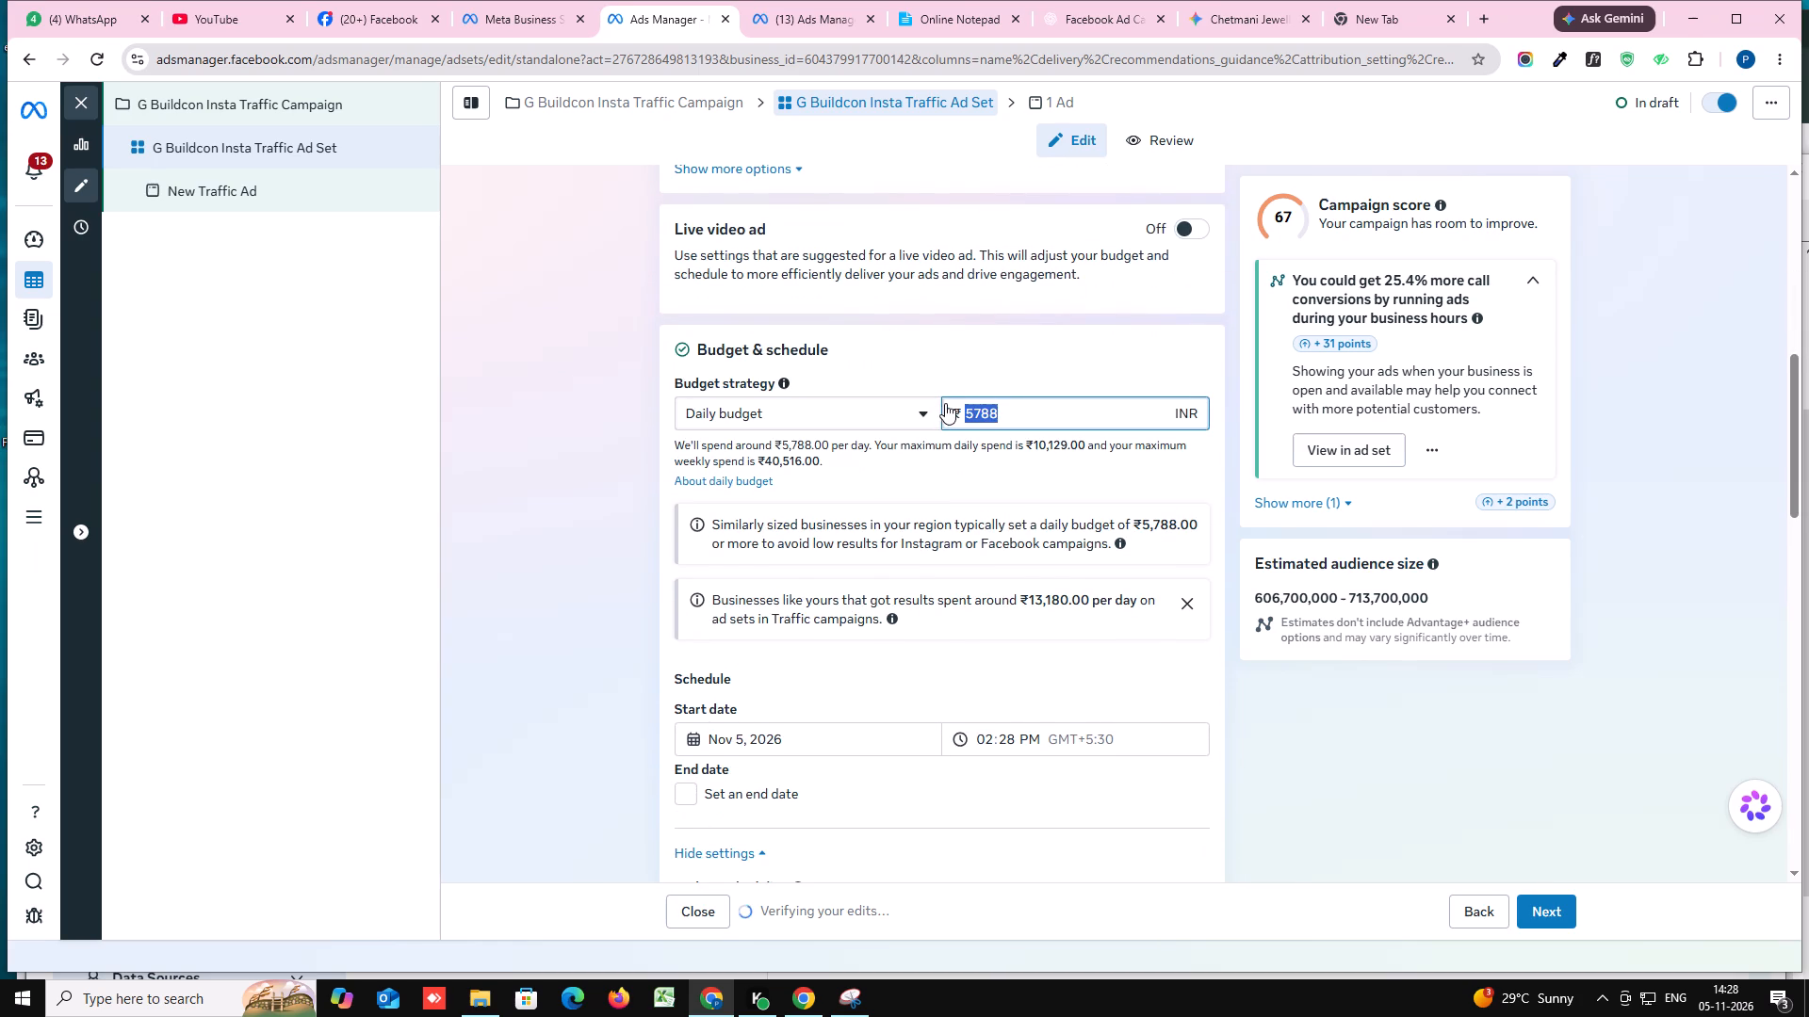
drag(945, 403, 947, 403)
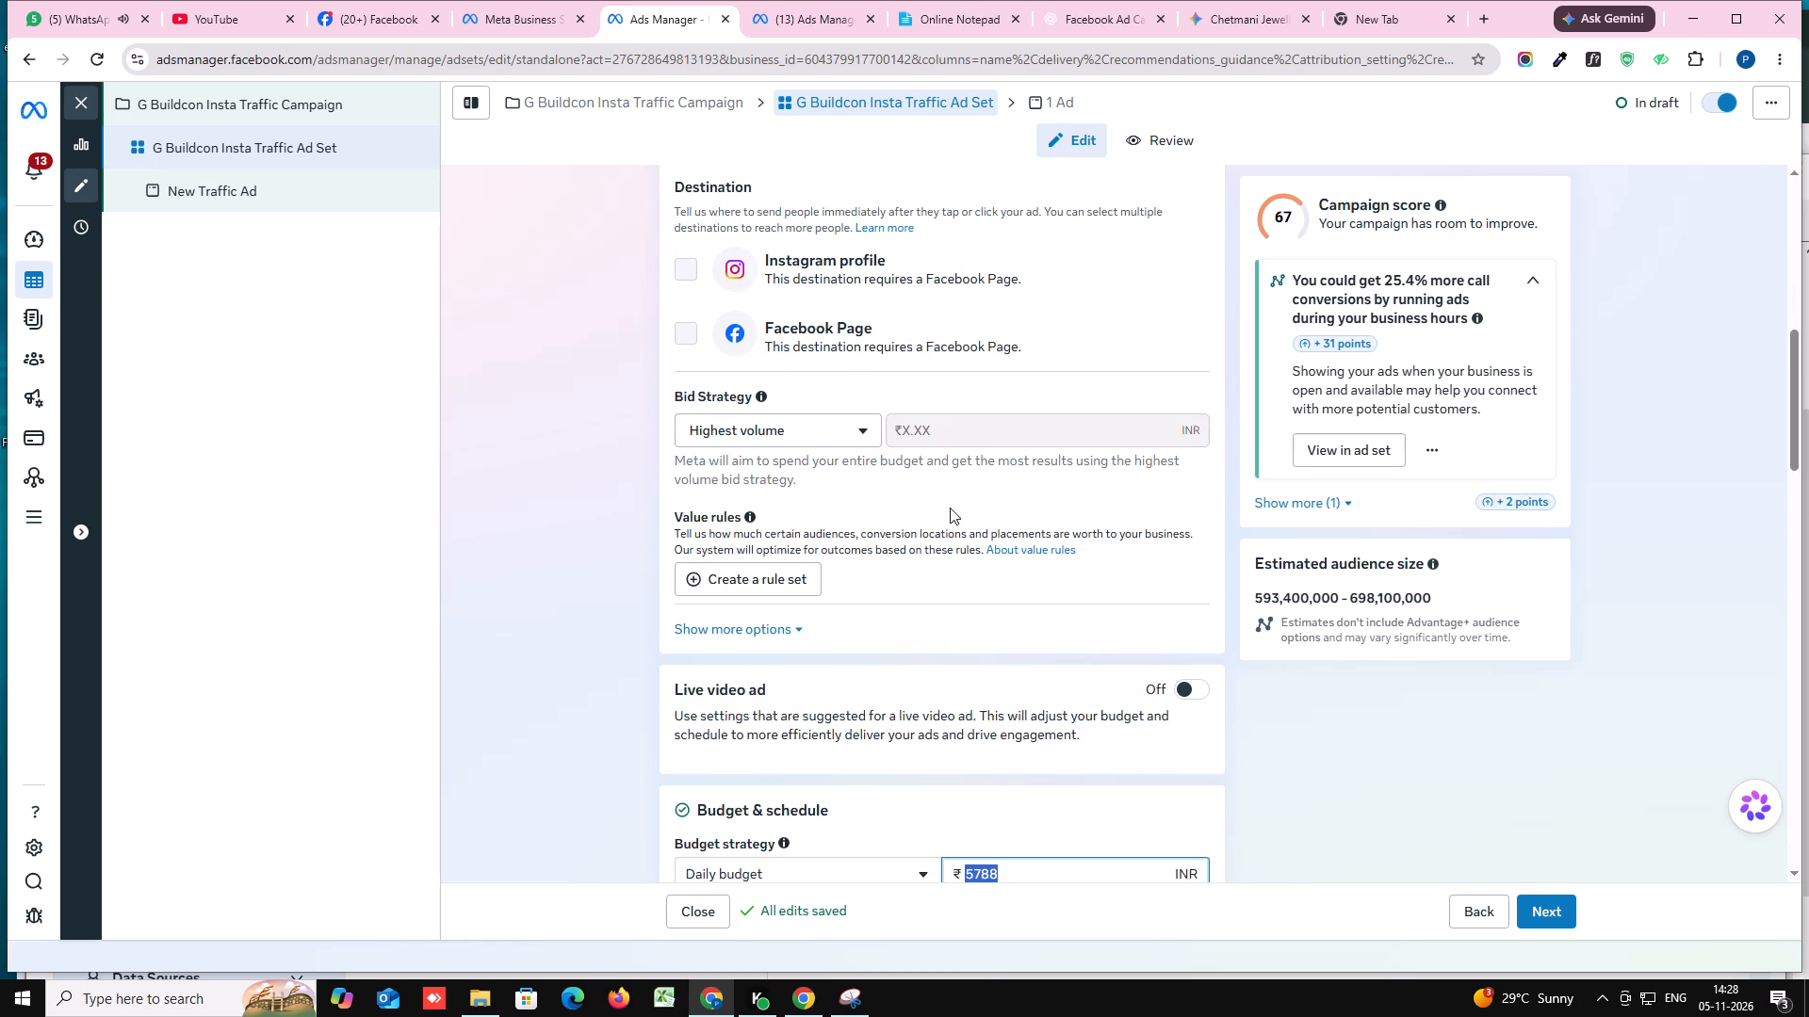
scroll(943, 621, down, 3)
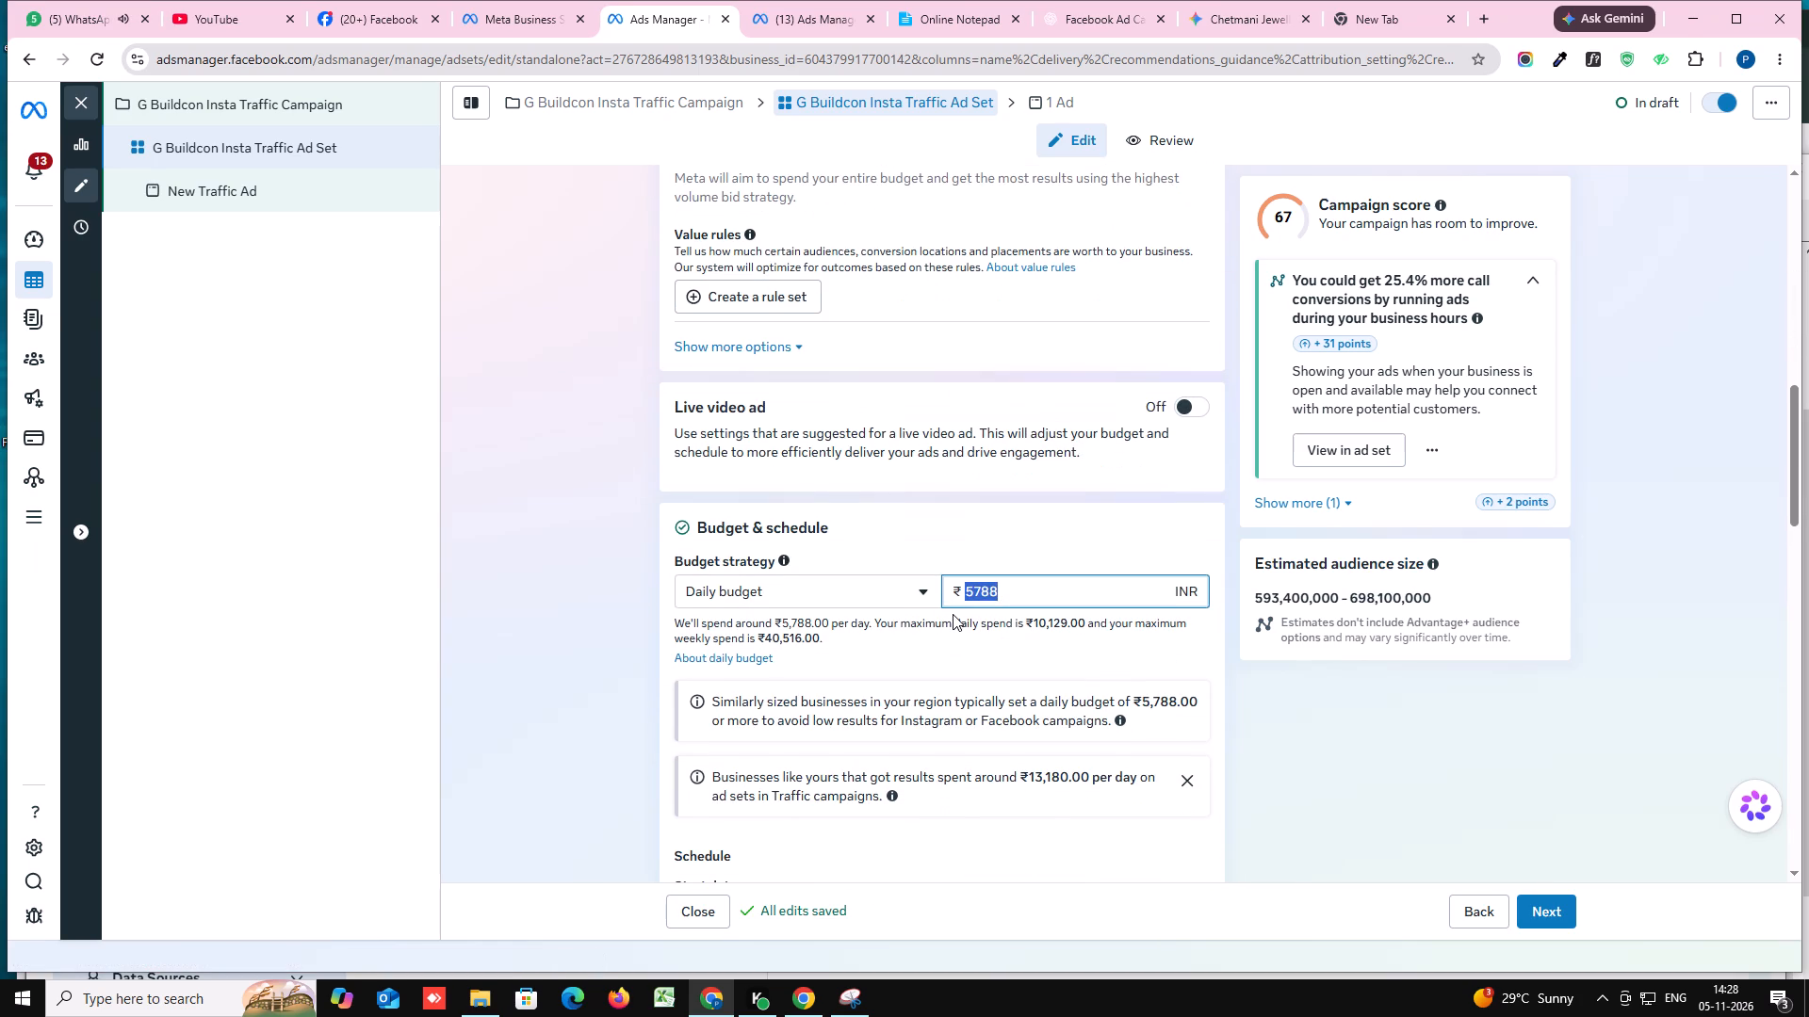
key(BackSpace)
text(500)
click(547, 540)
scroll(547, 540, down, 5)
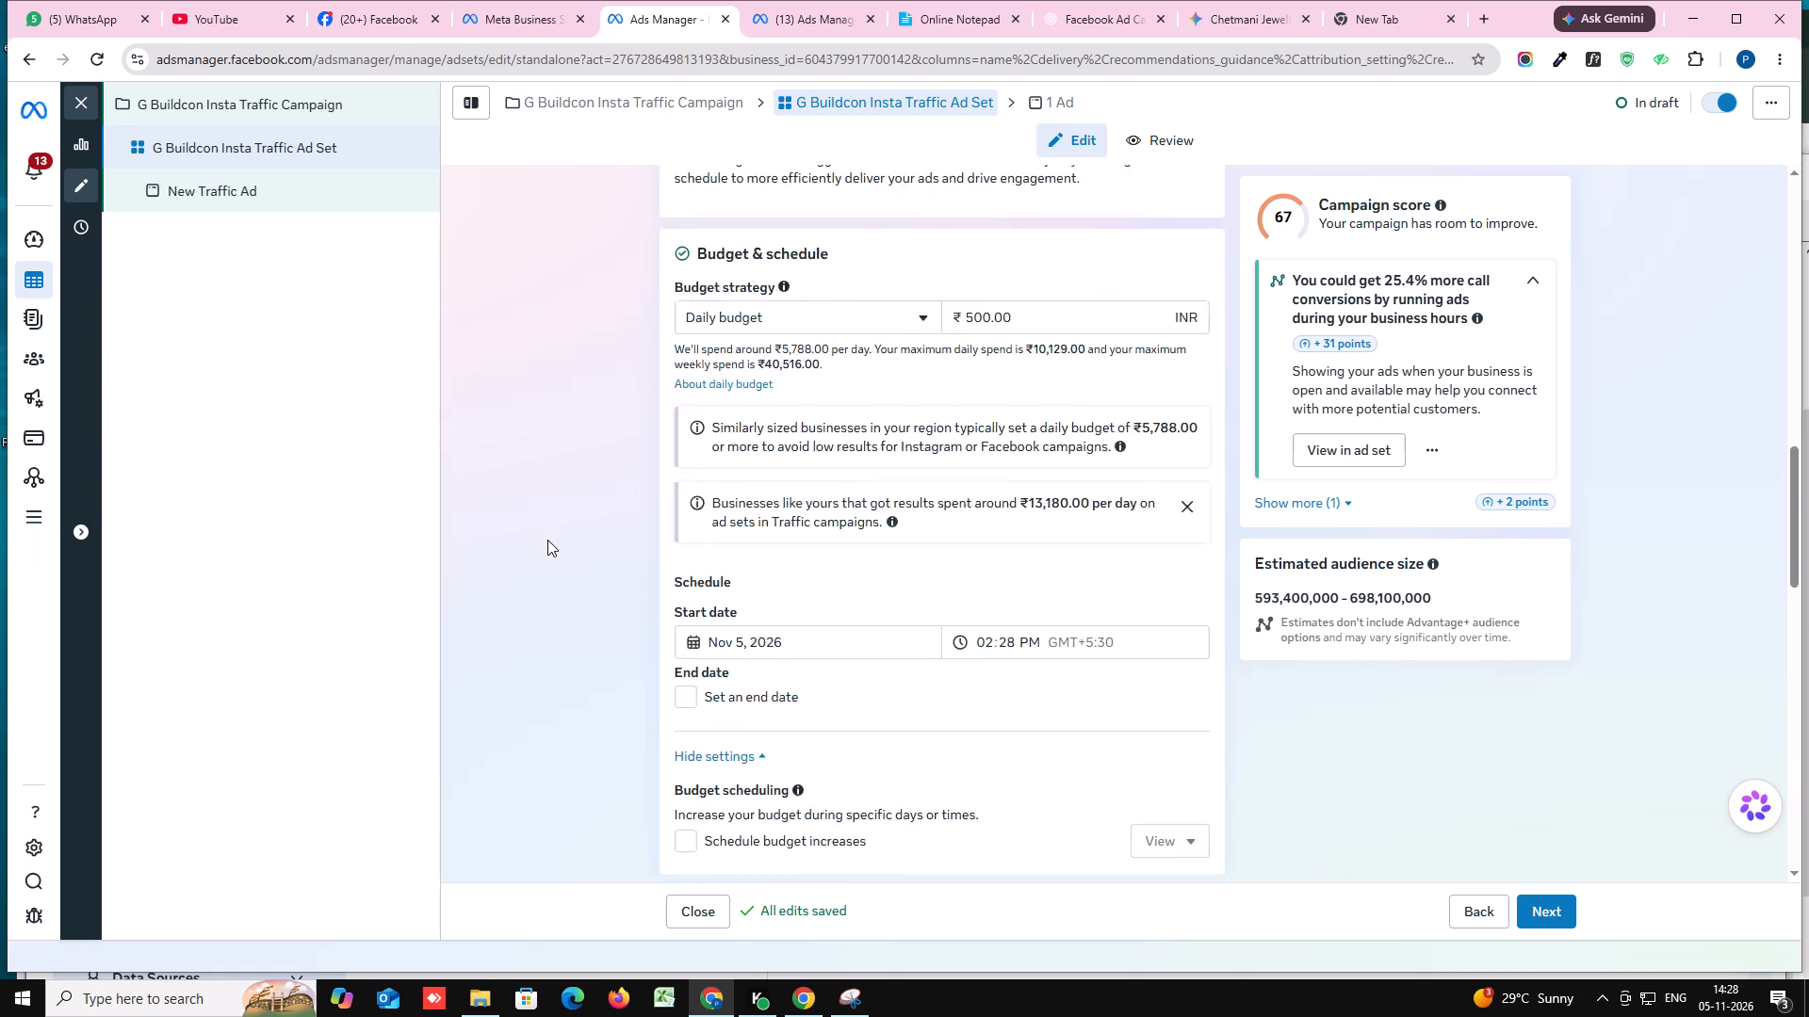
scroll(589, 434, up, 3)
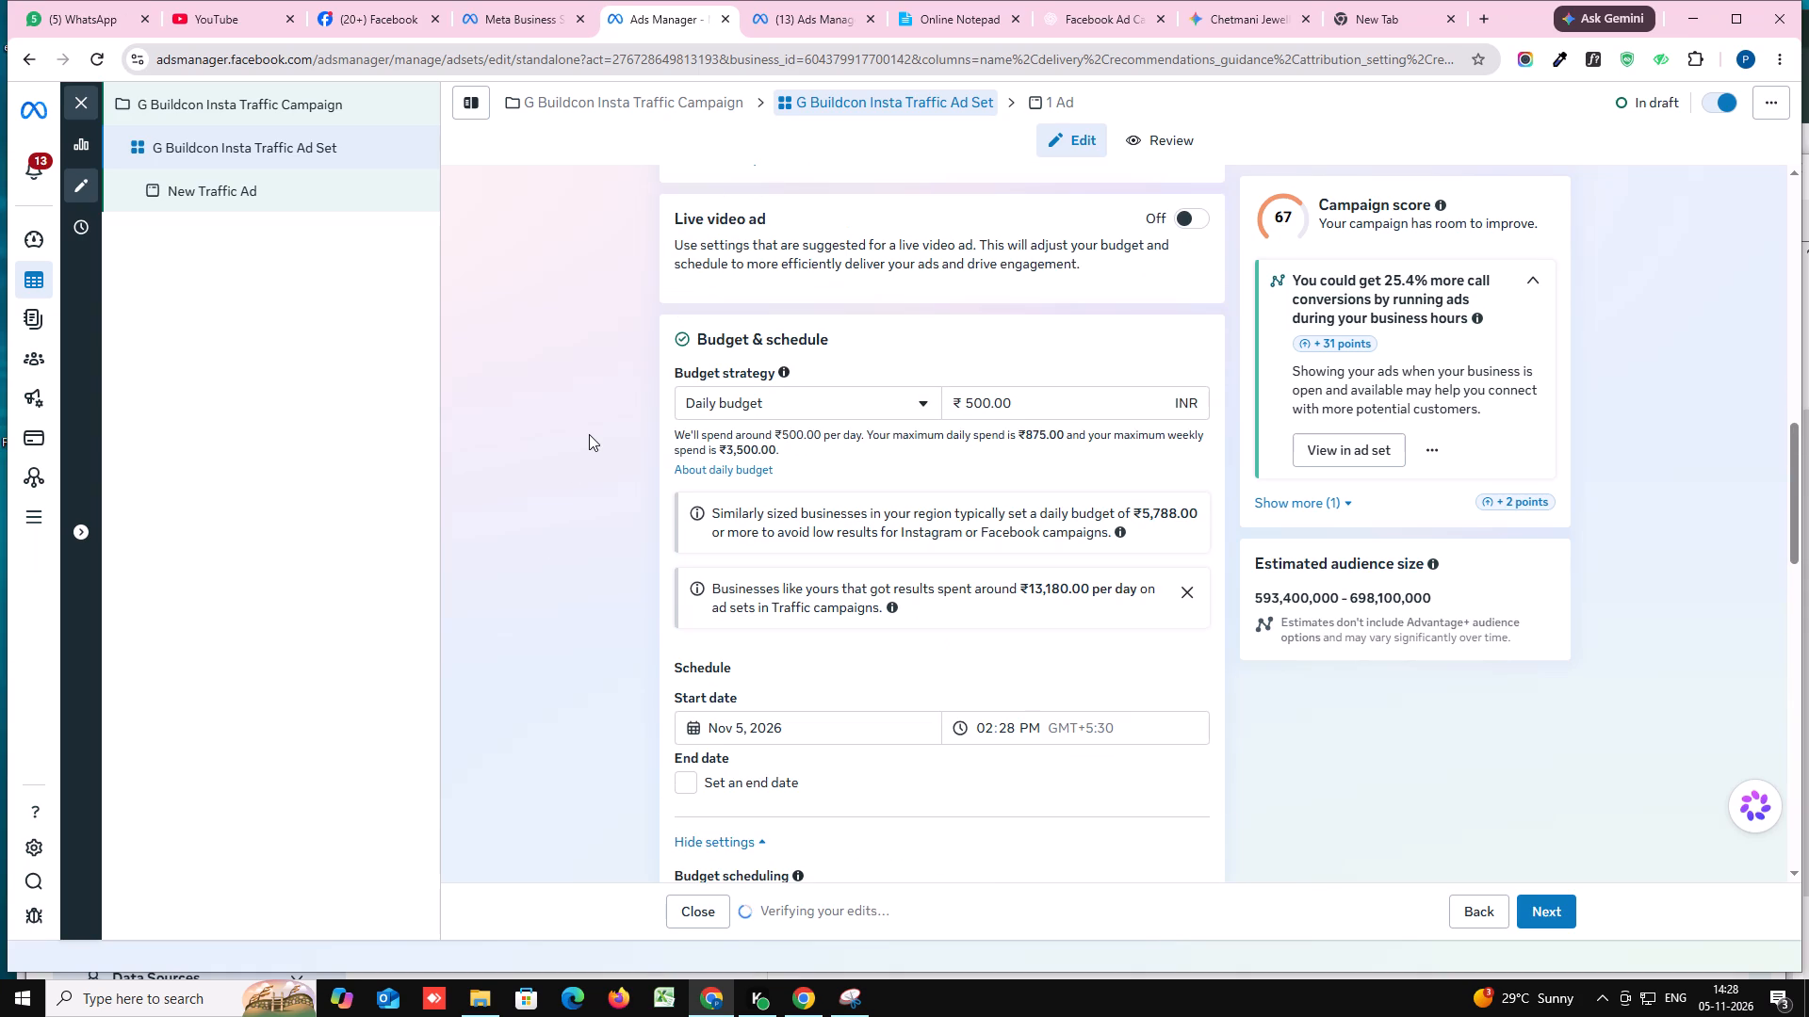
click(1180, 586)
Look through the list of available Facebook Pages in the ad set's identity settings for the G Buildcon page.
scroll(864, 506, up, 3)
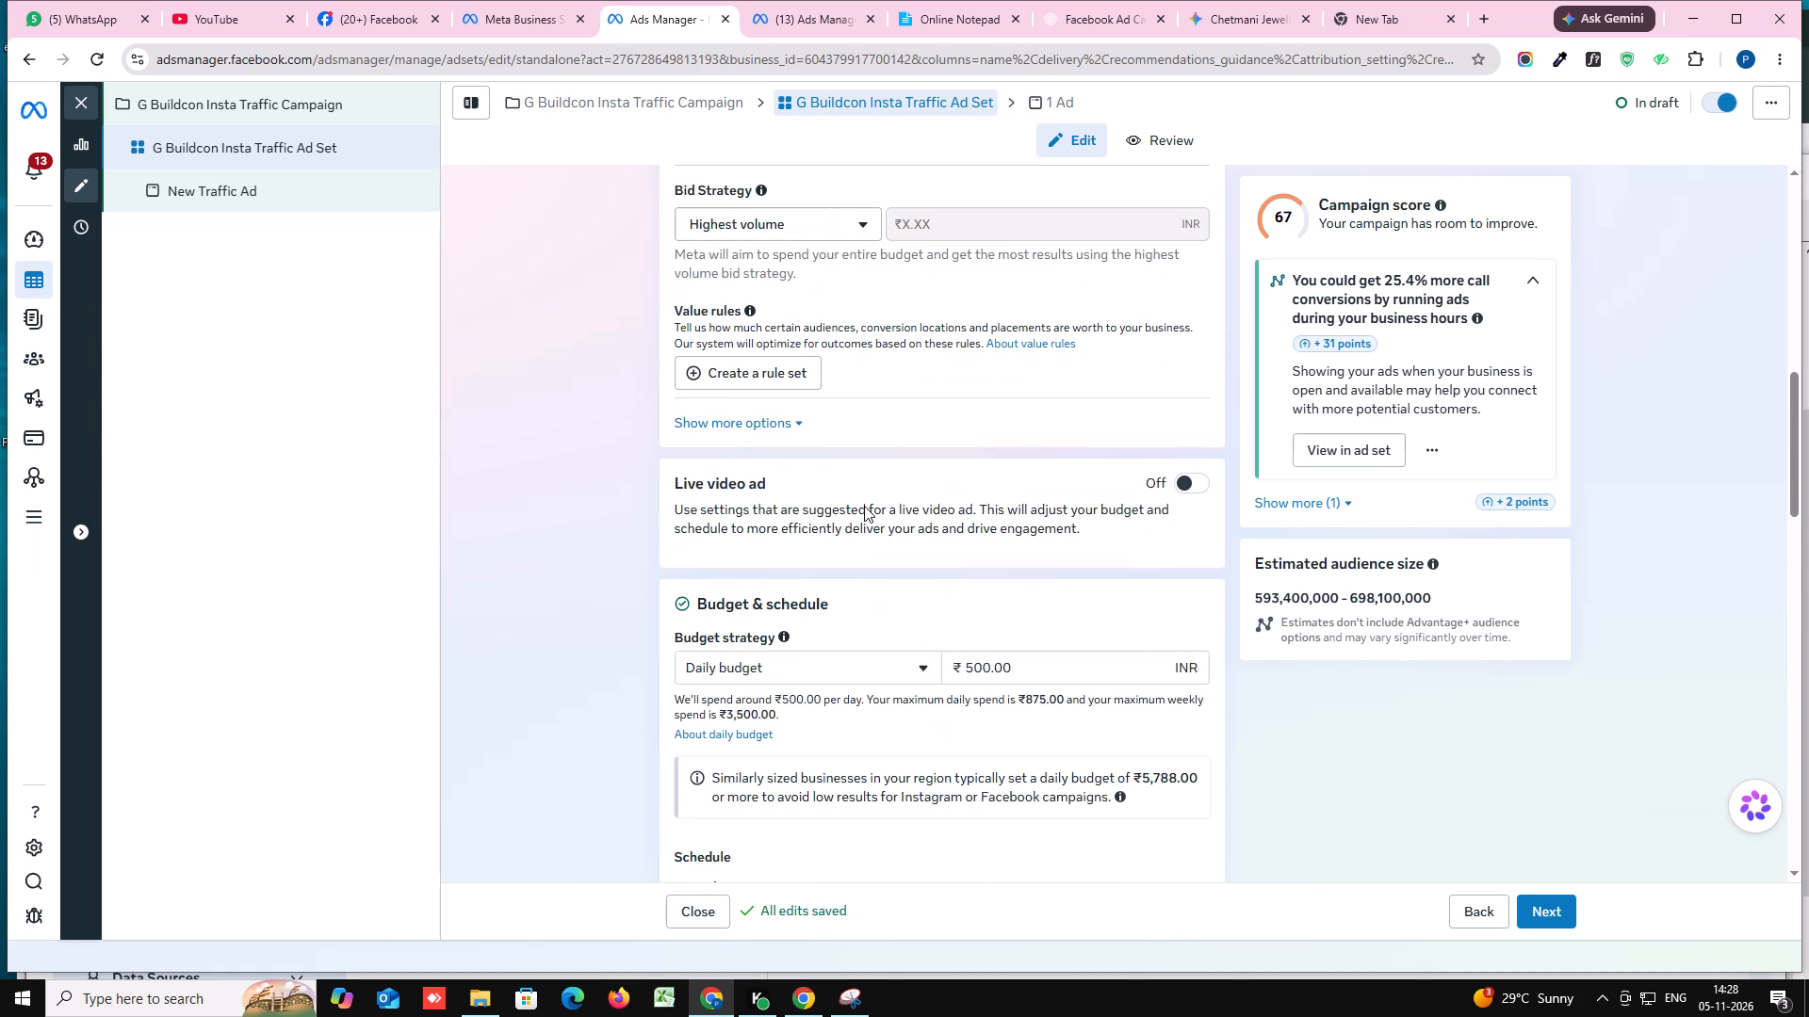
scroll(864, 506, up, 3)
scroll(1069, 374, up, 2)
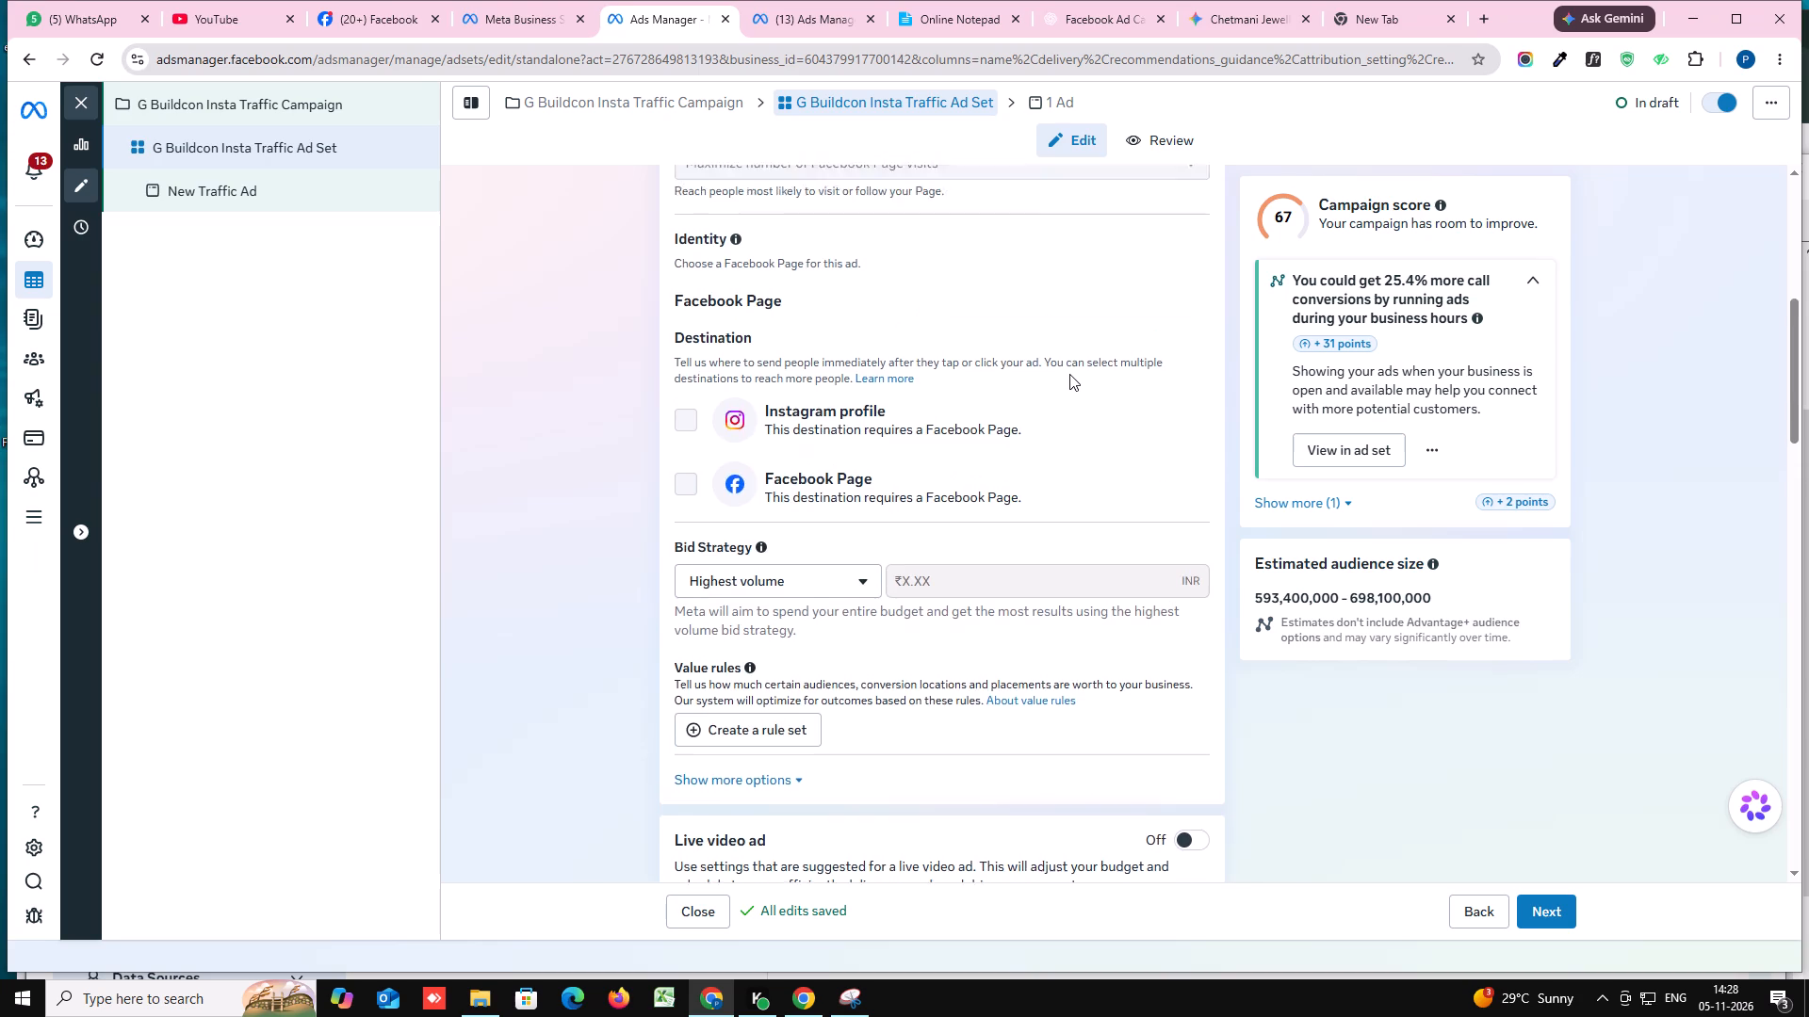
click(1200, 431)
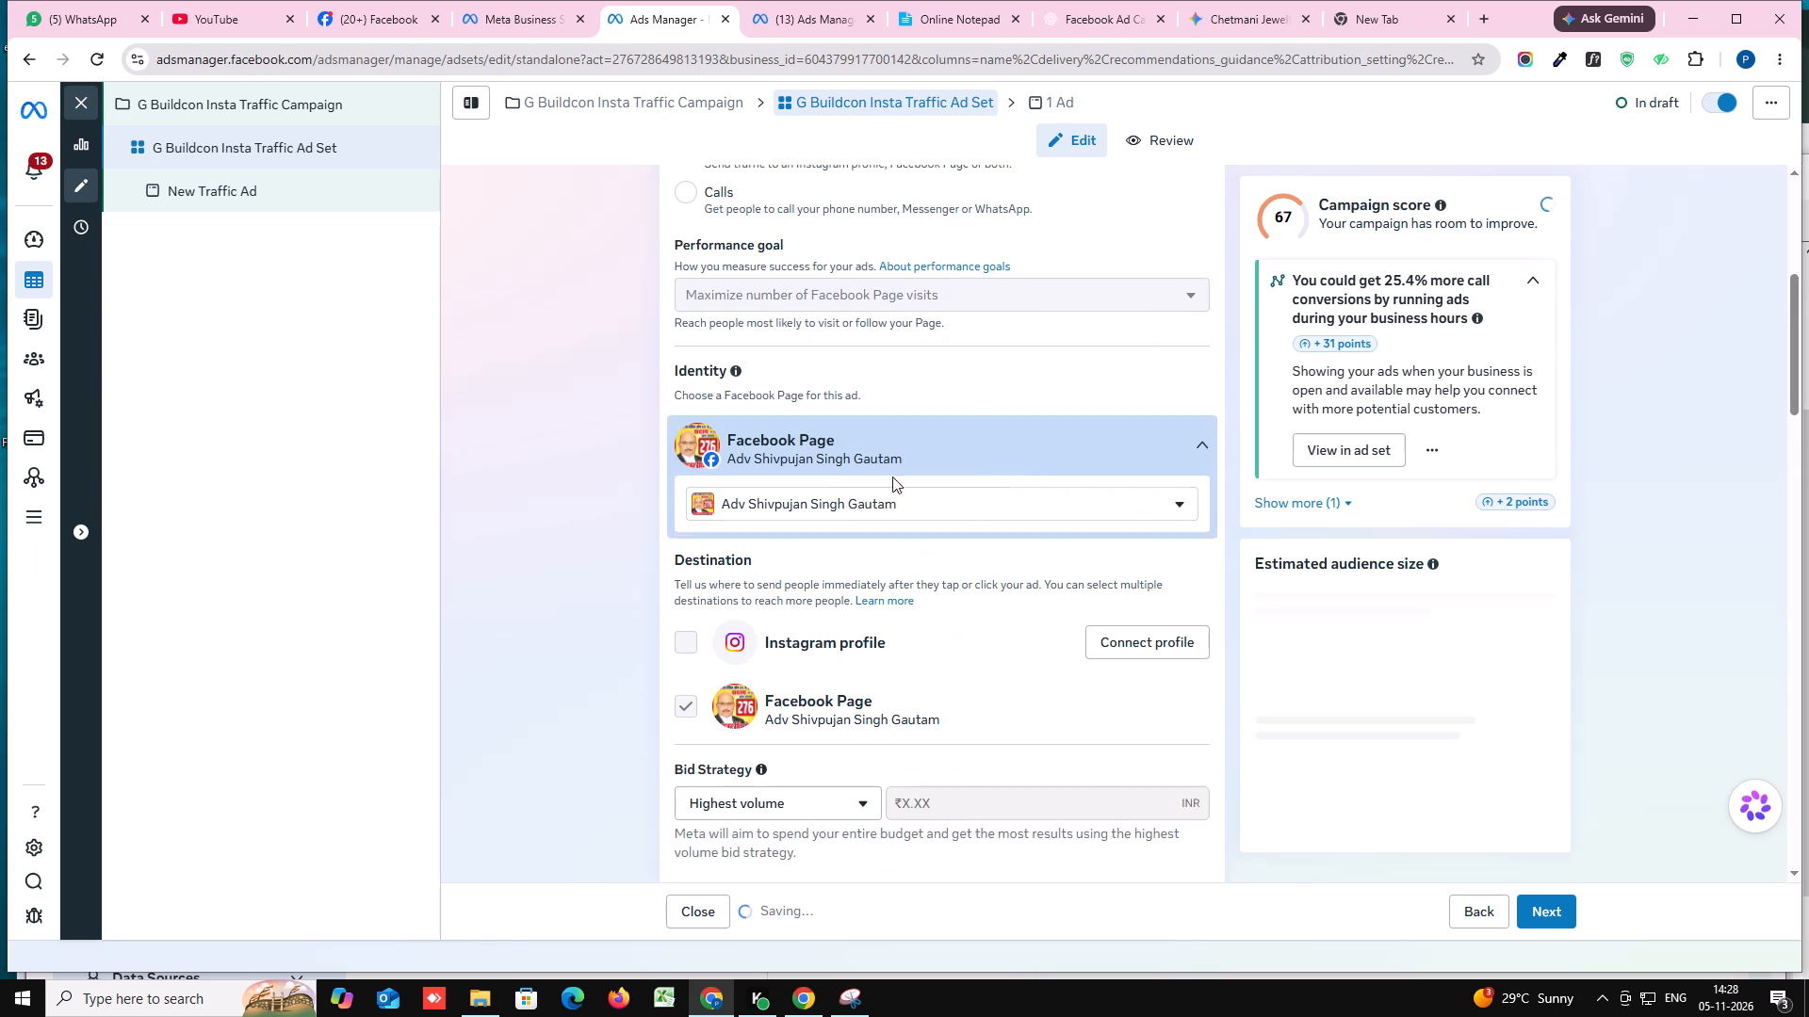
click(839, 517)
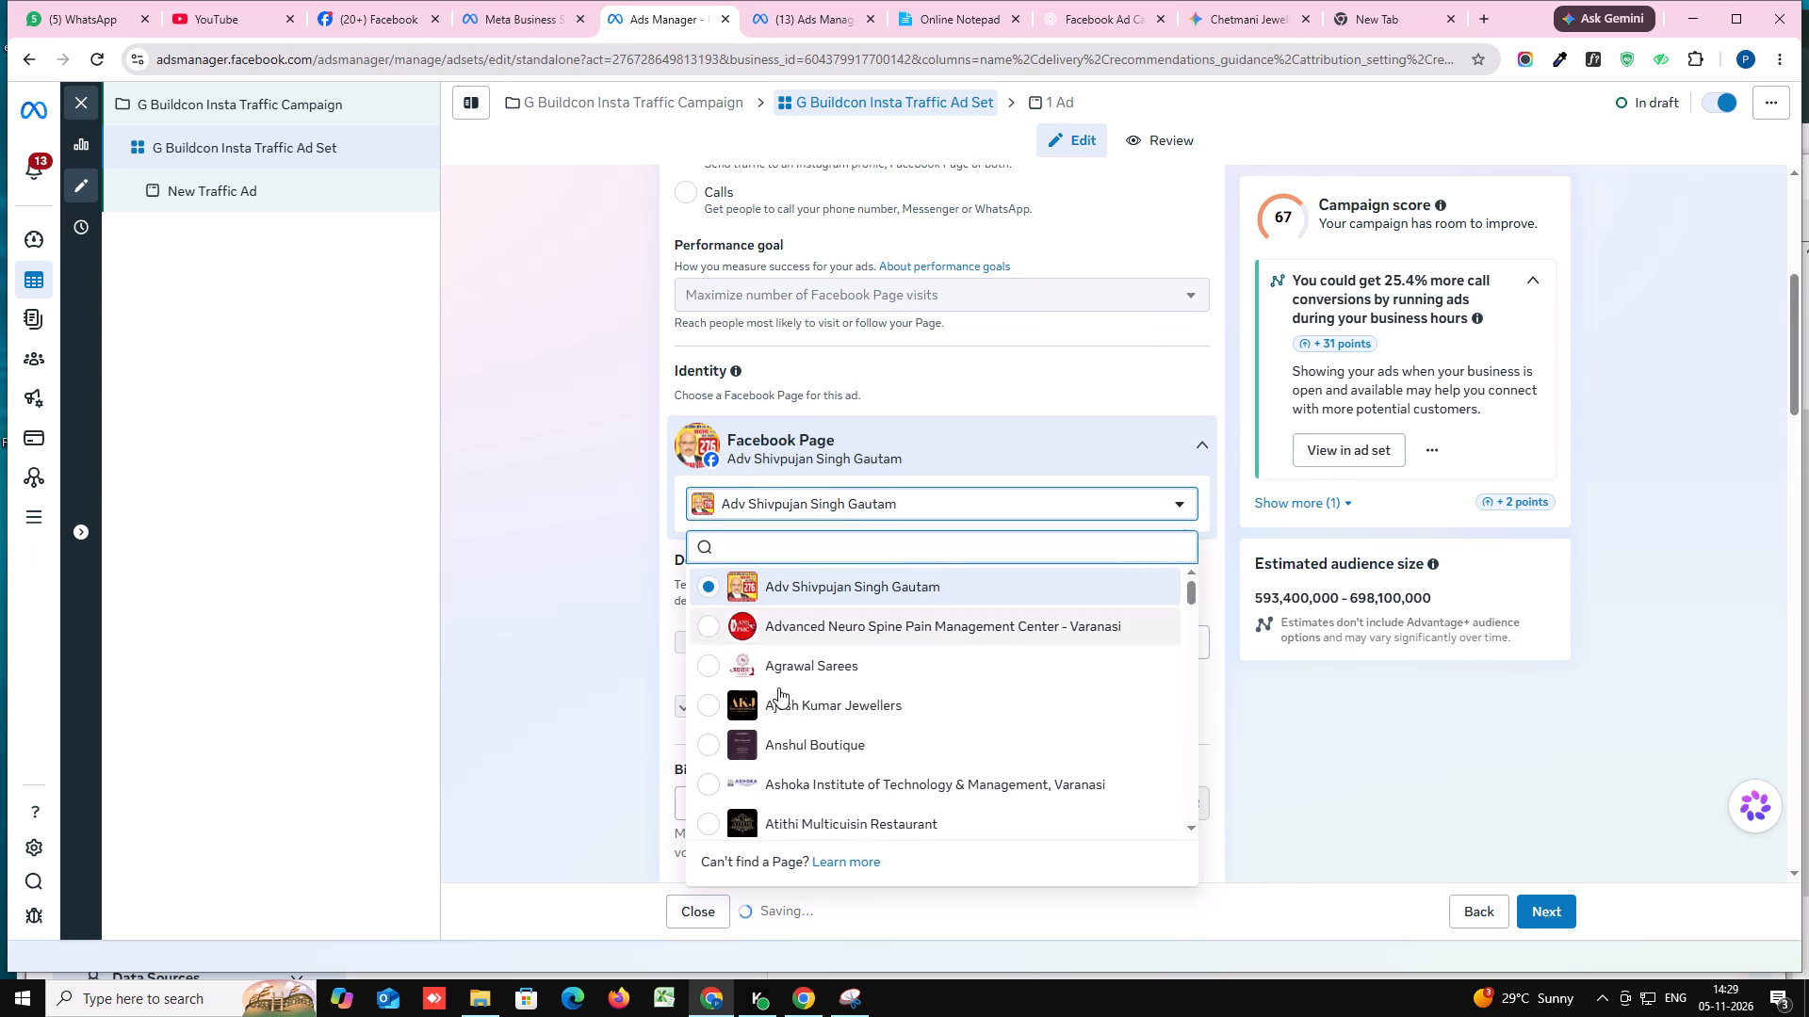
scroll(810, 639, down, 2)
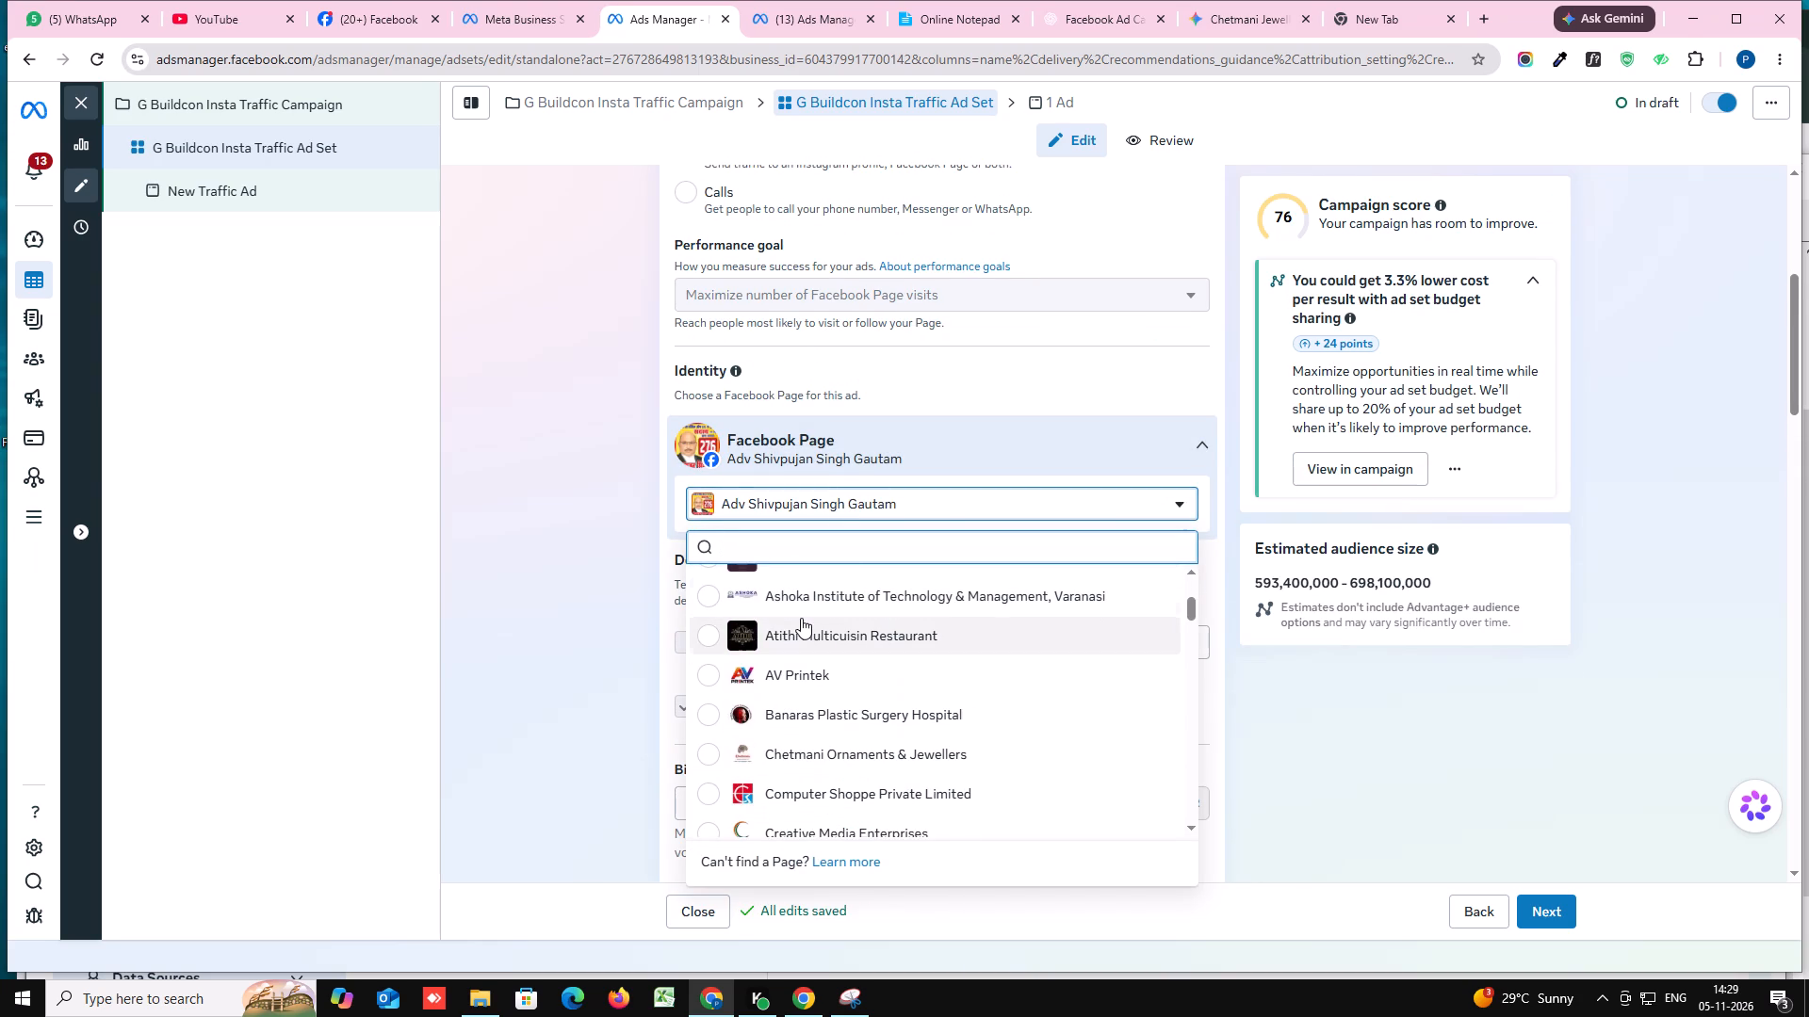
scroll(801, 618, down, 1)
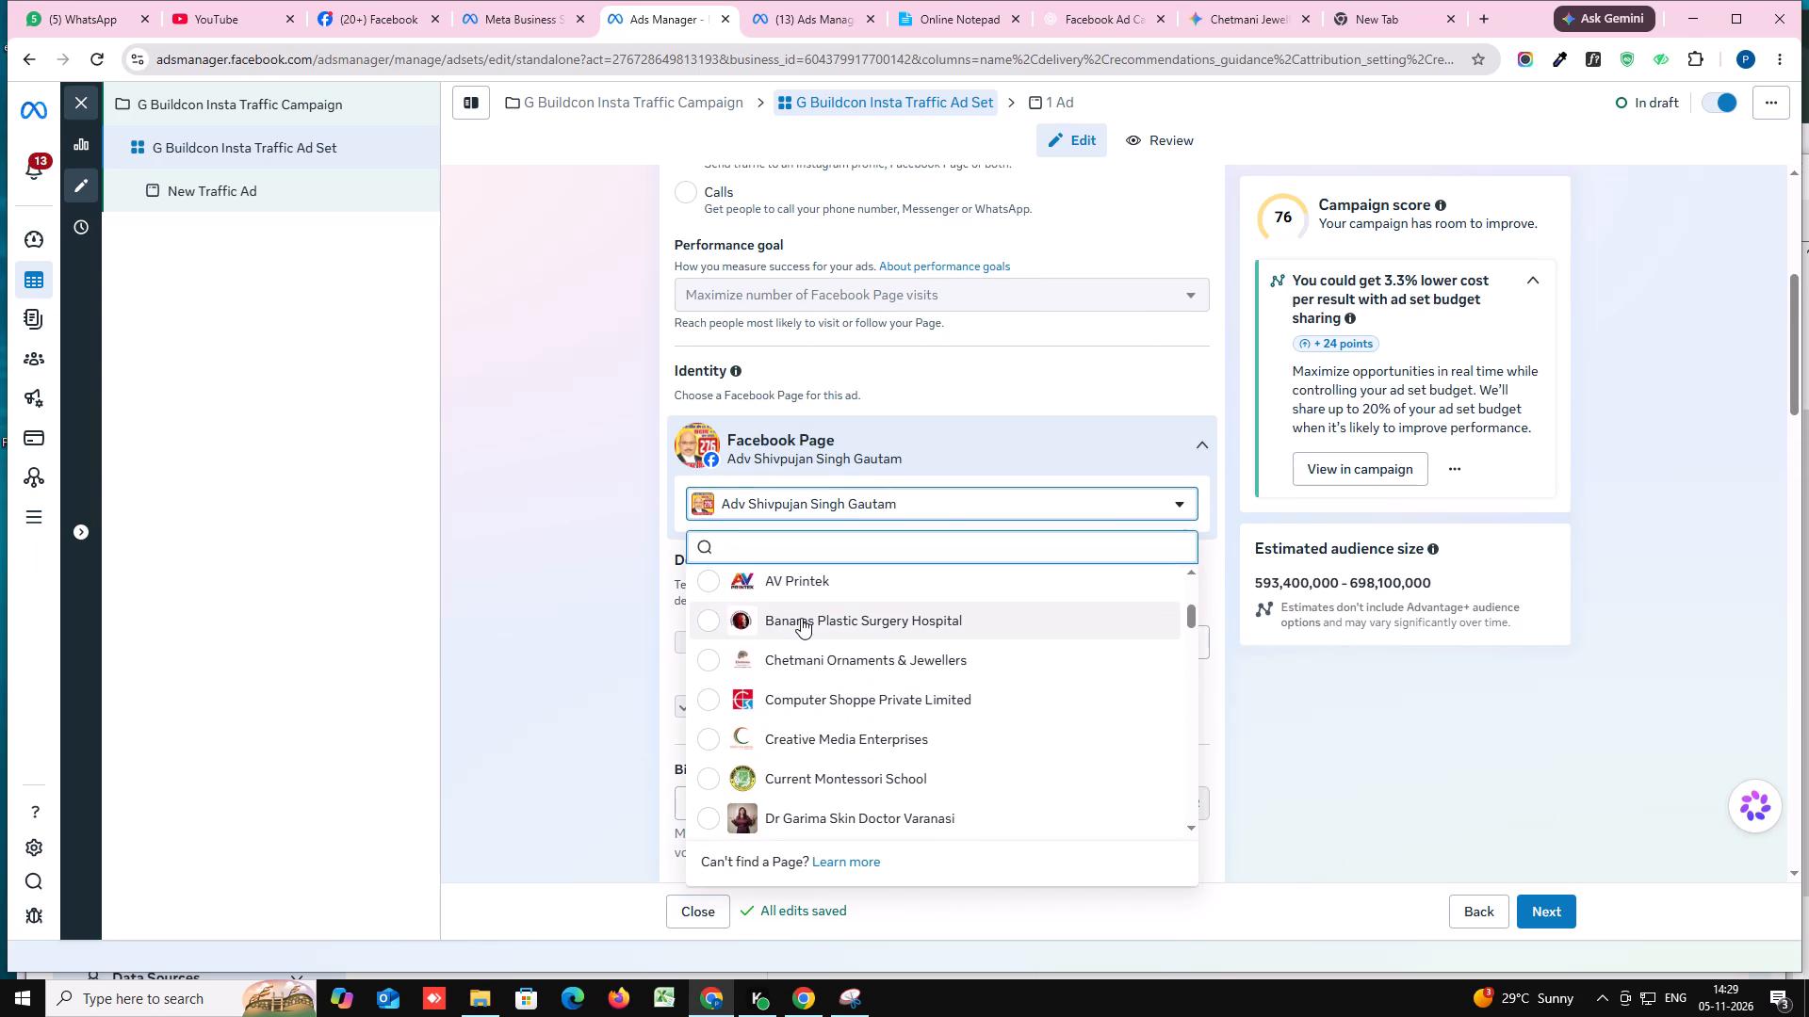
scroll(801, 618, down, 2)
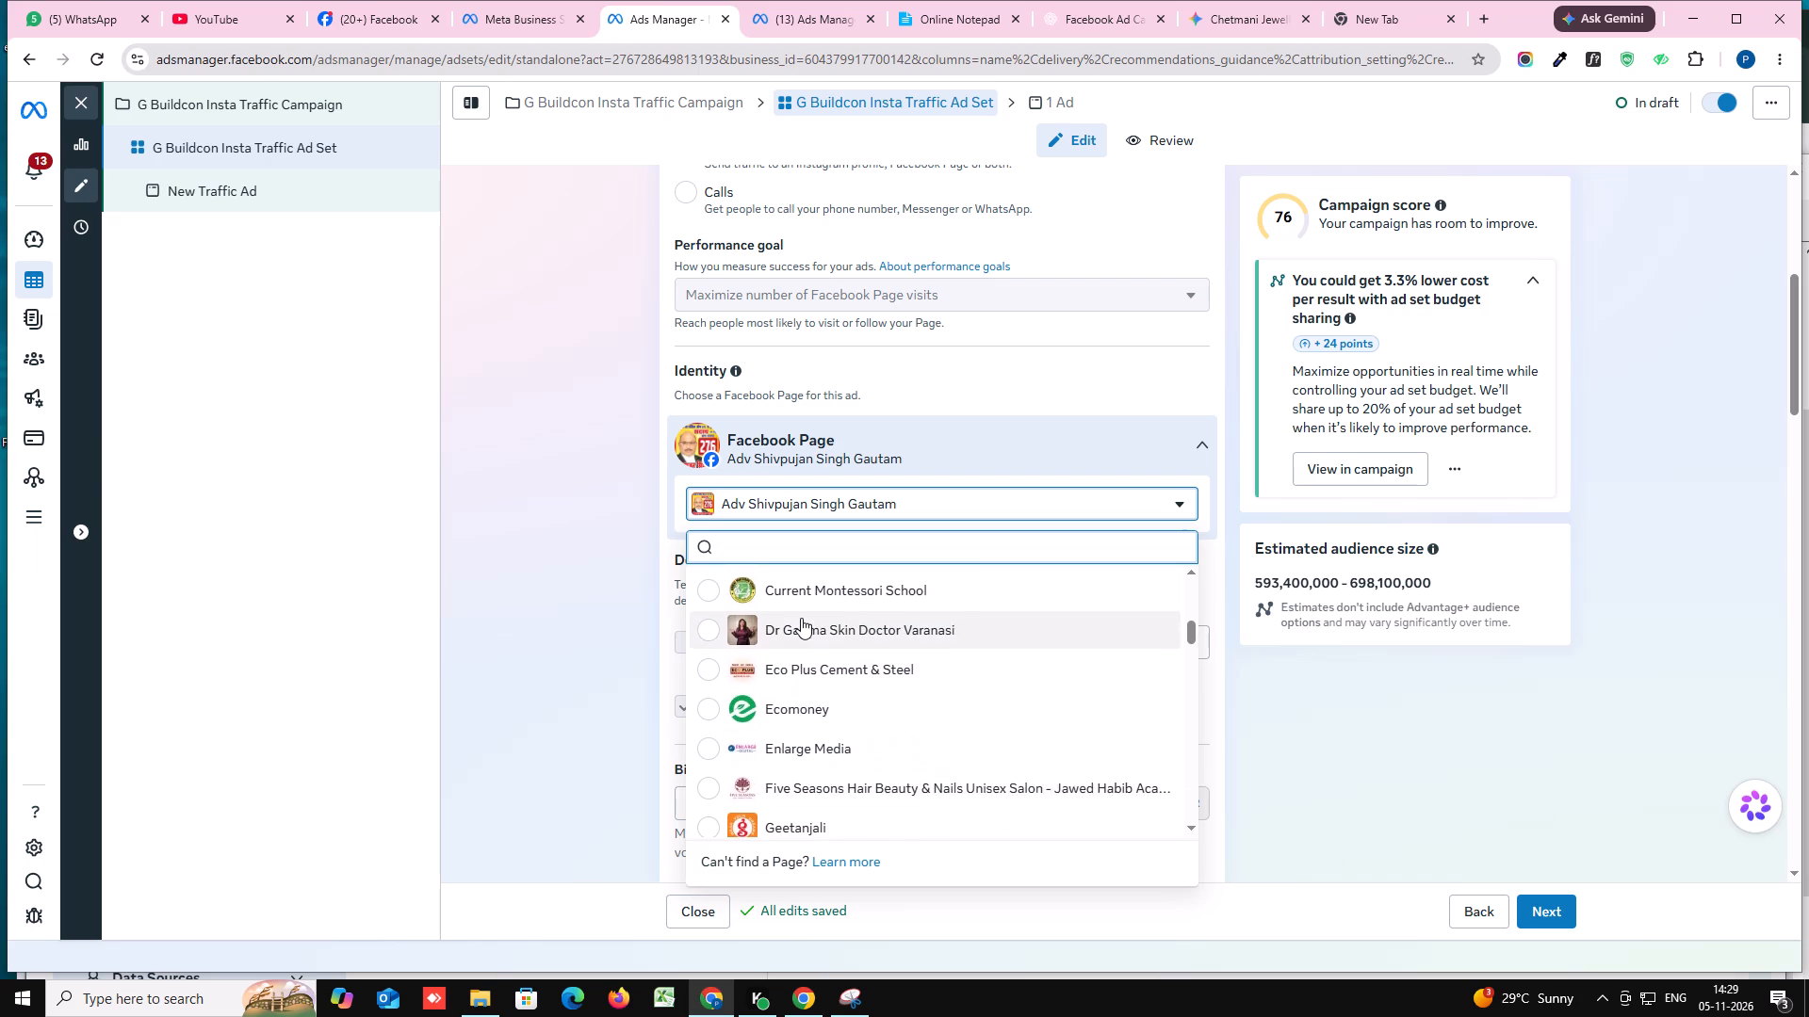
scroll(801, 618, down, 3)
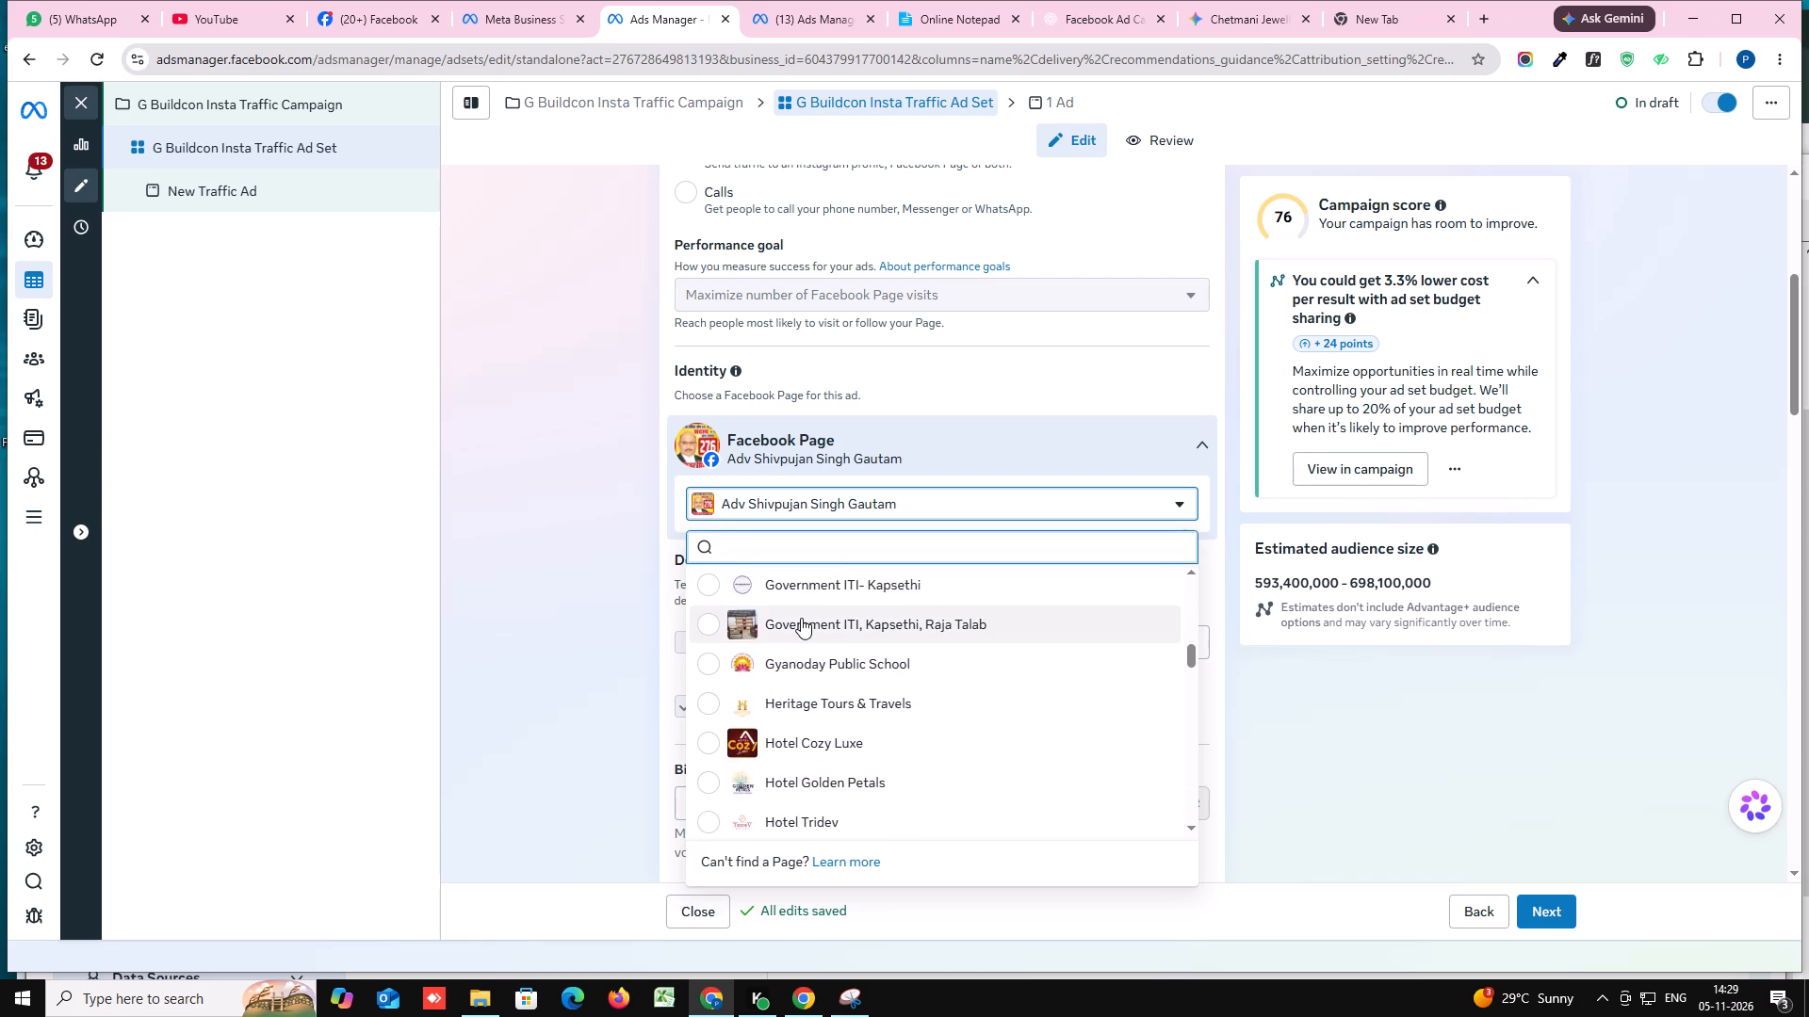
scroll(801, 618, down, 3)
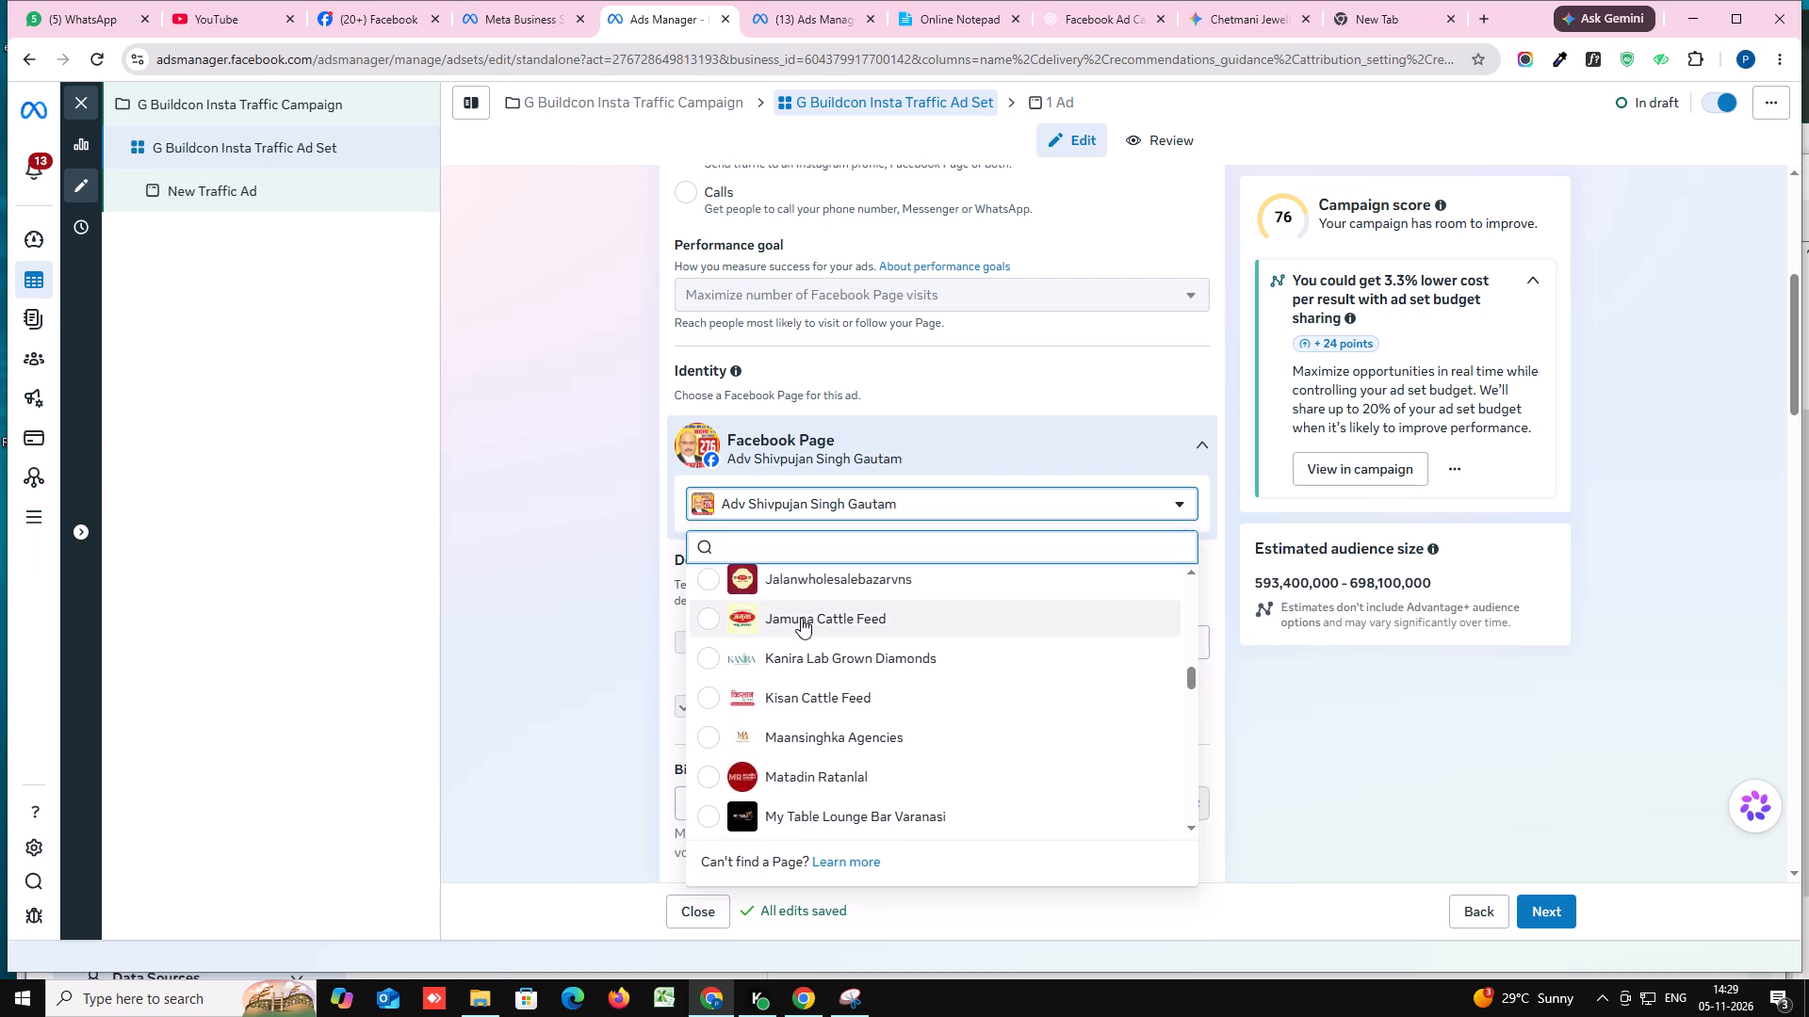
scroll(801, 618, down, 4)
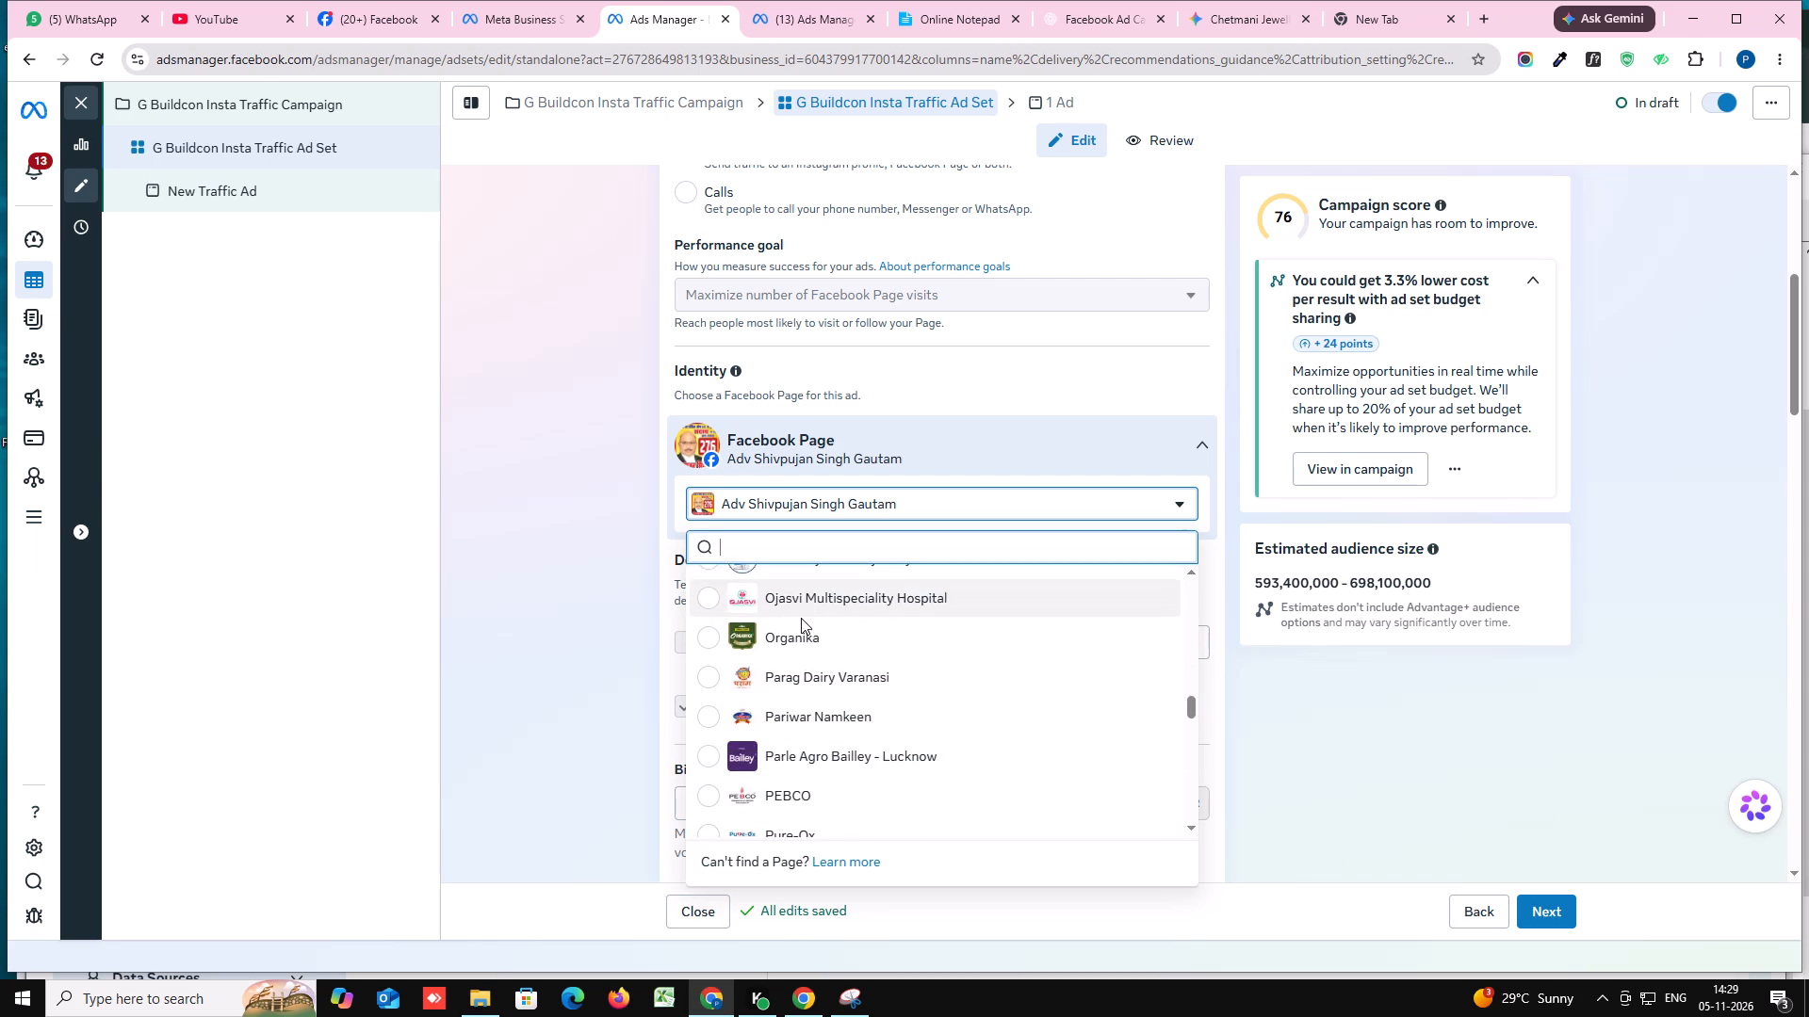
scroll(801, 618, down, 9)
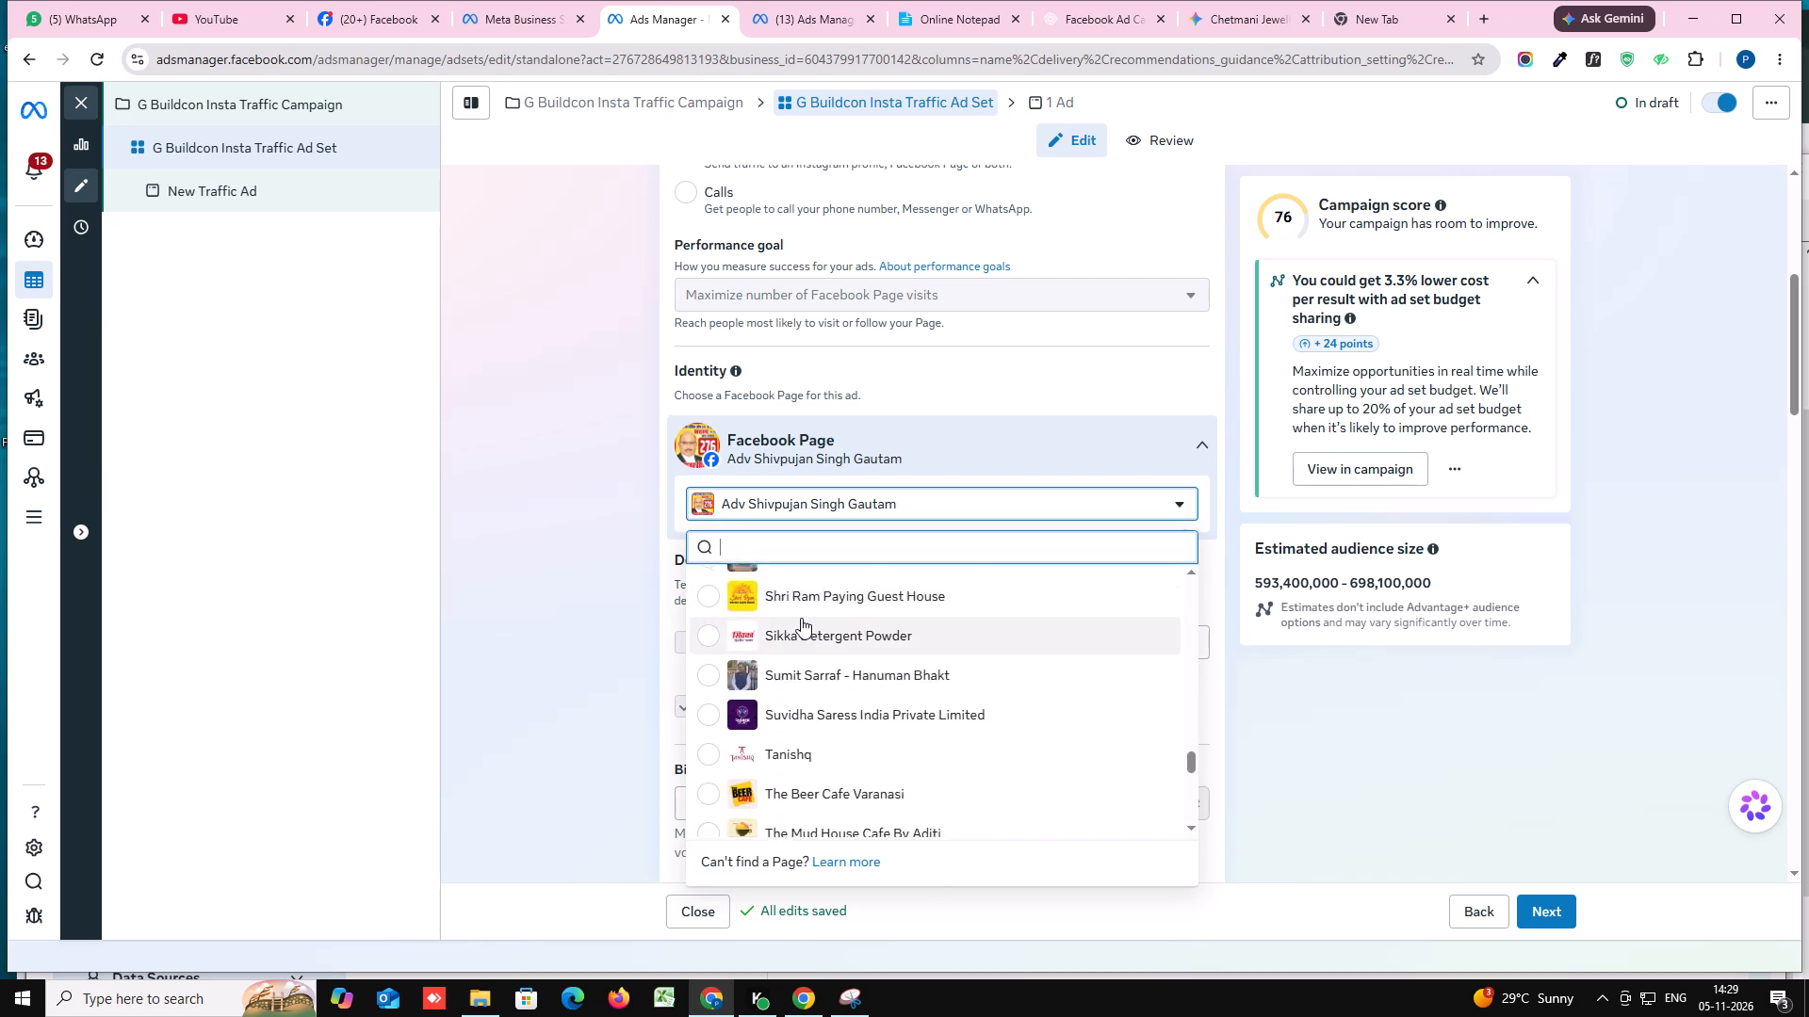
scroll(801, 618, down, 8)
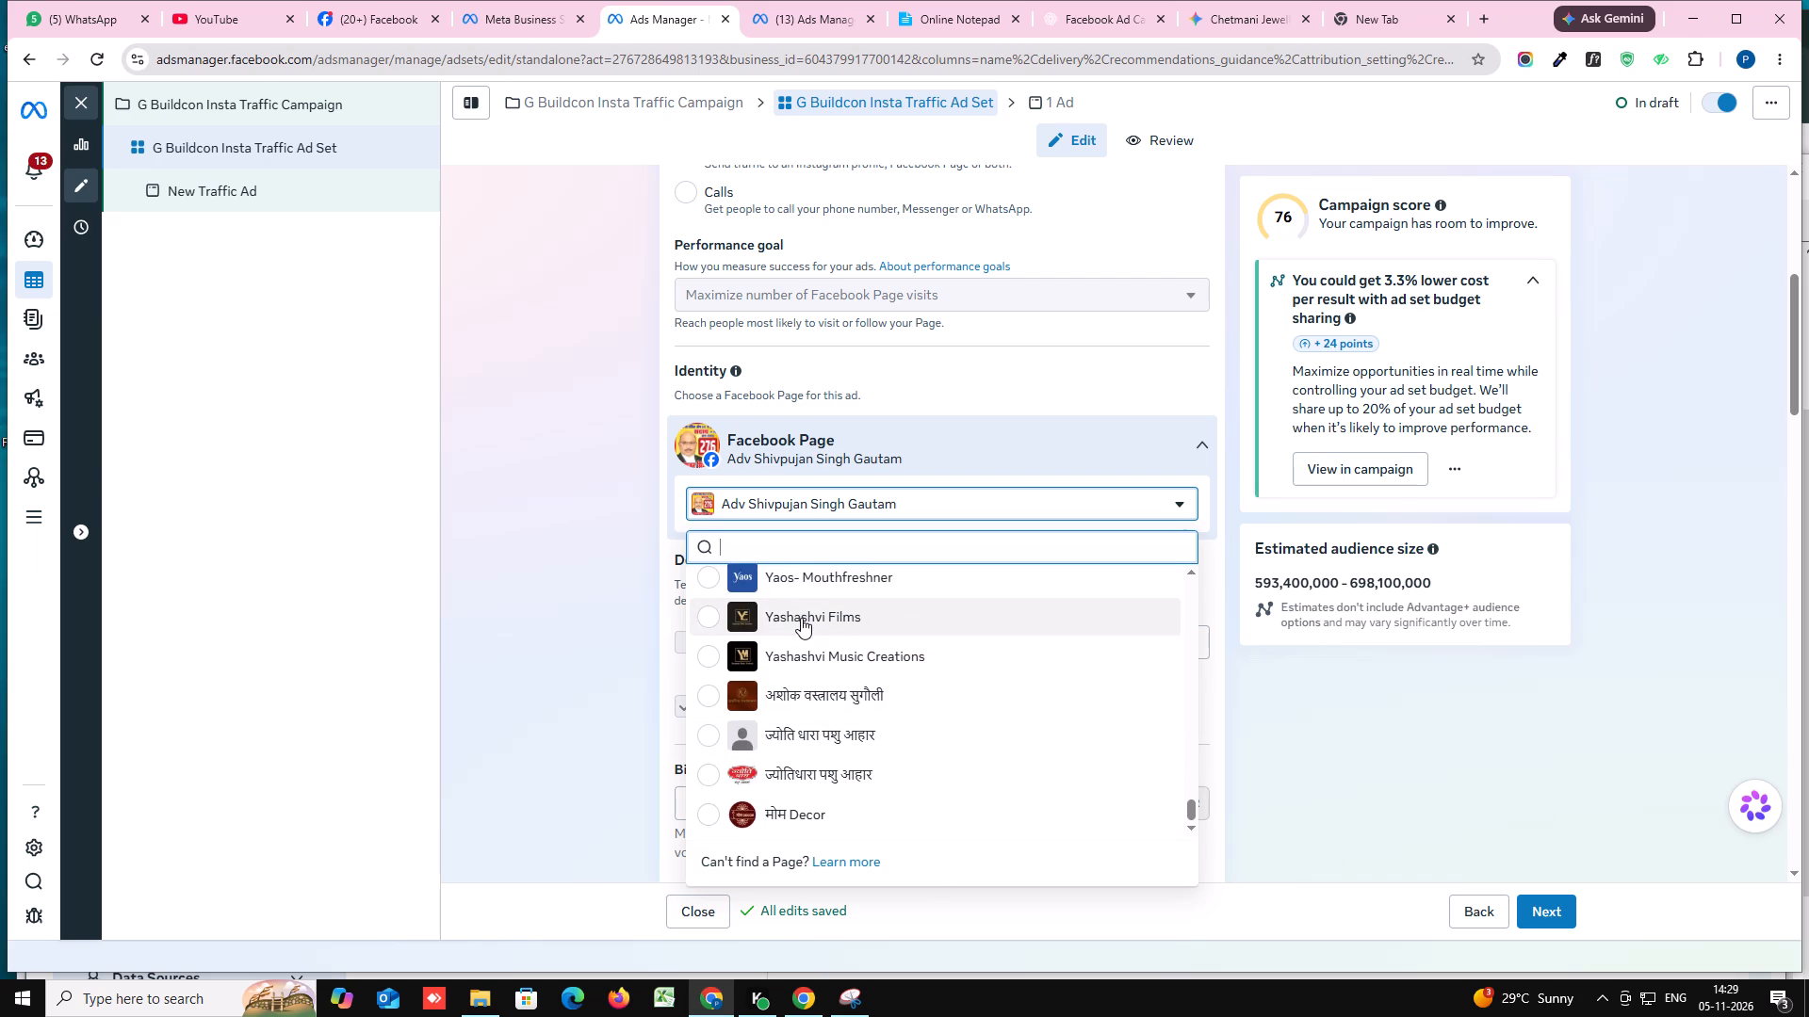
scroll(801, 618, down, 3)
scroll(801, 618, up, 20)
scroll(801, 618, up, 1)
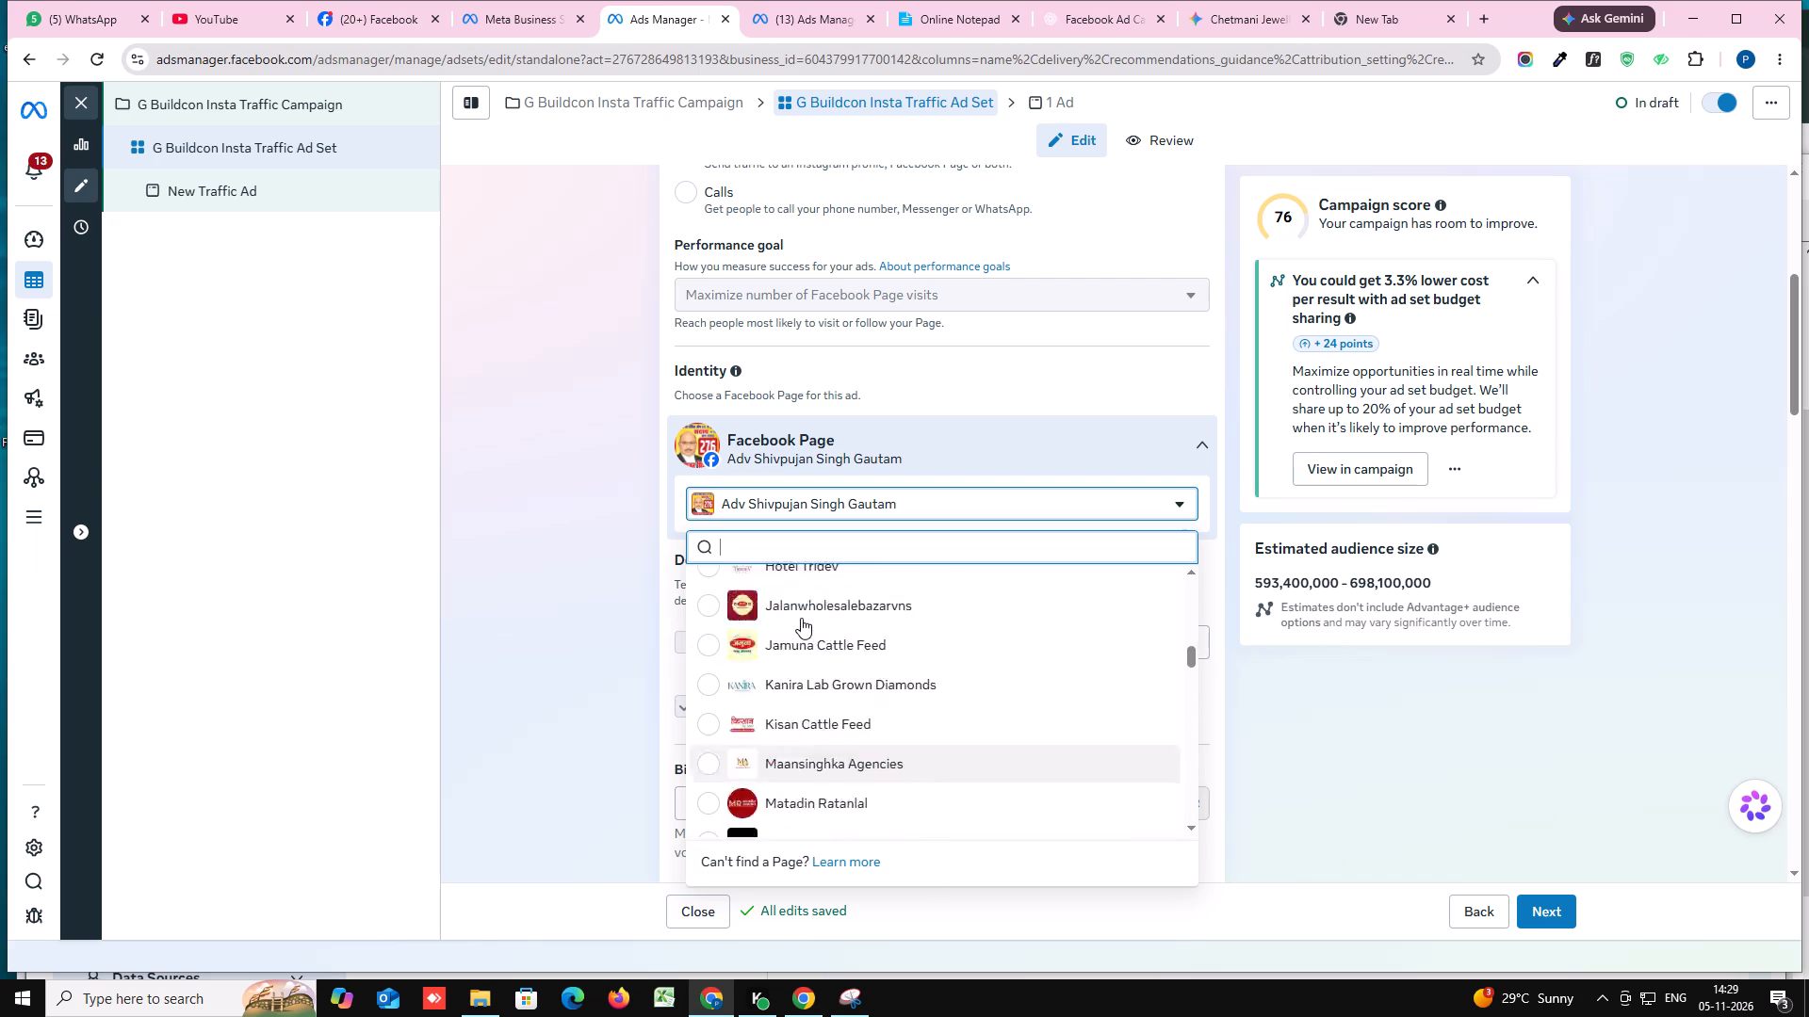
scroll(801, 618, up, 20)
scroll(801, 618, up, 1)
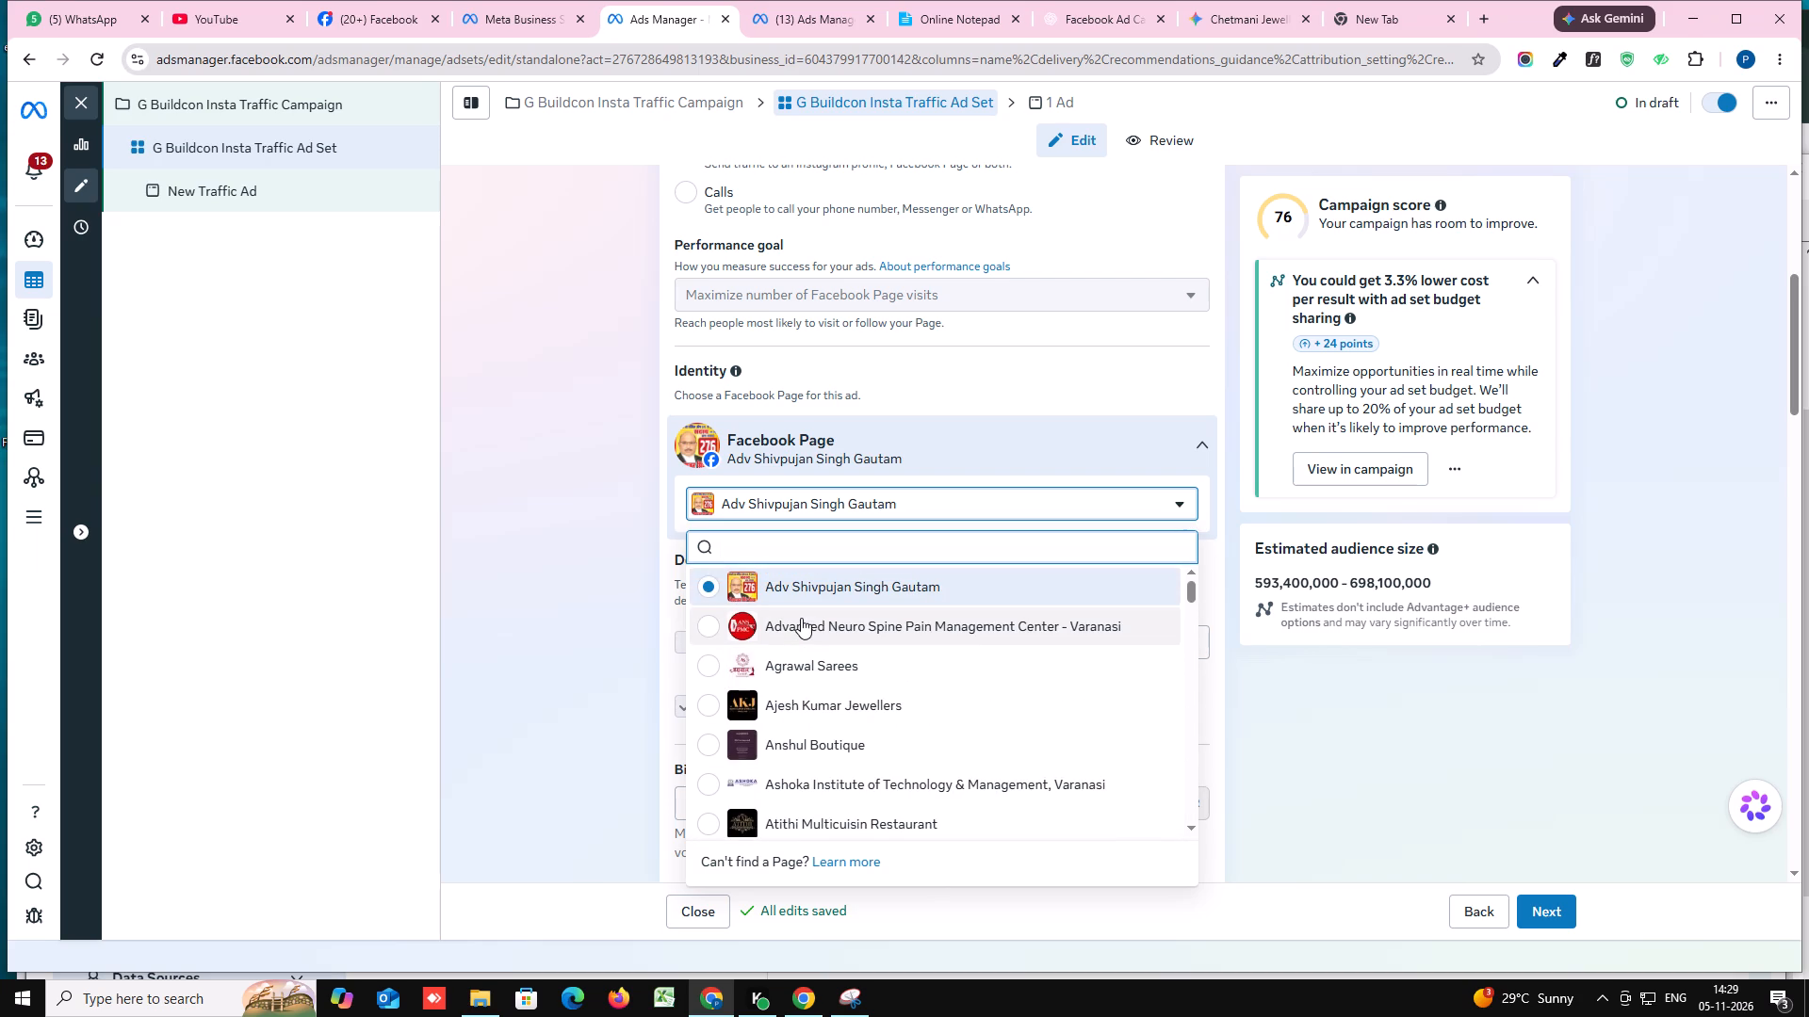
scroll(801, 618, down, 3)
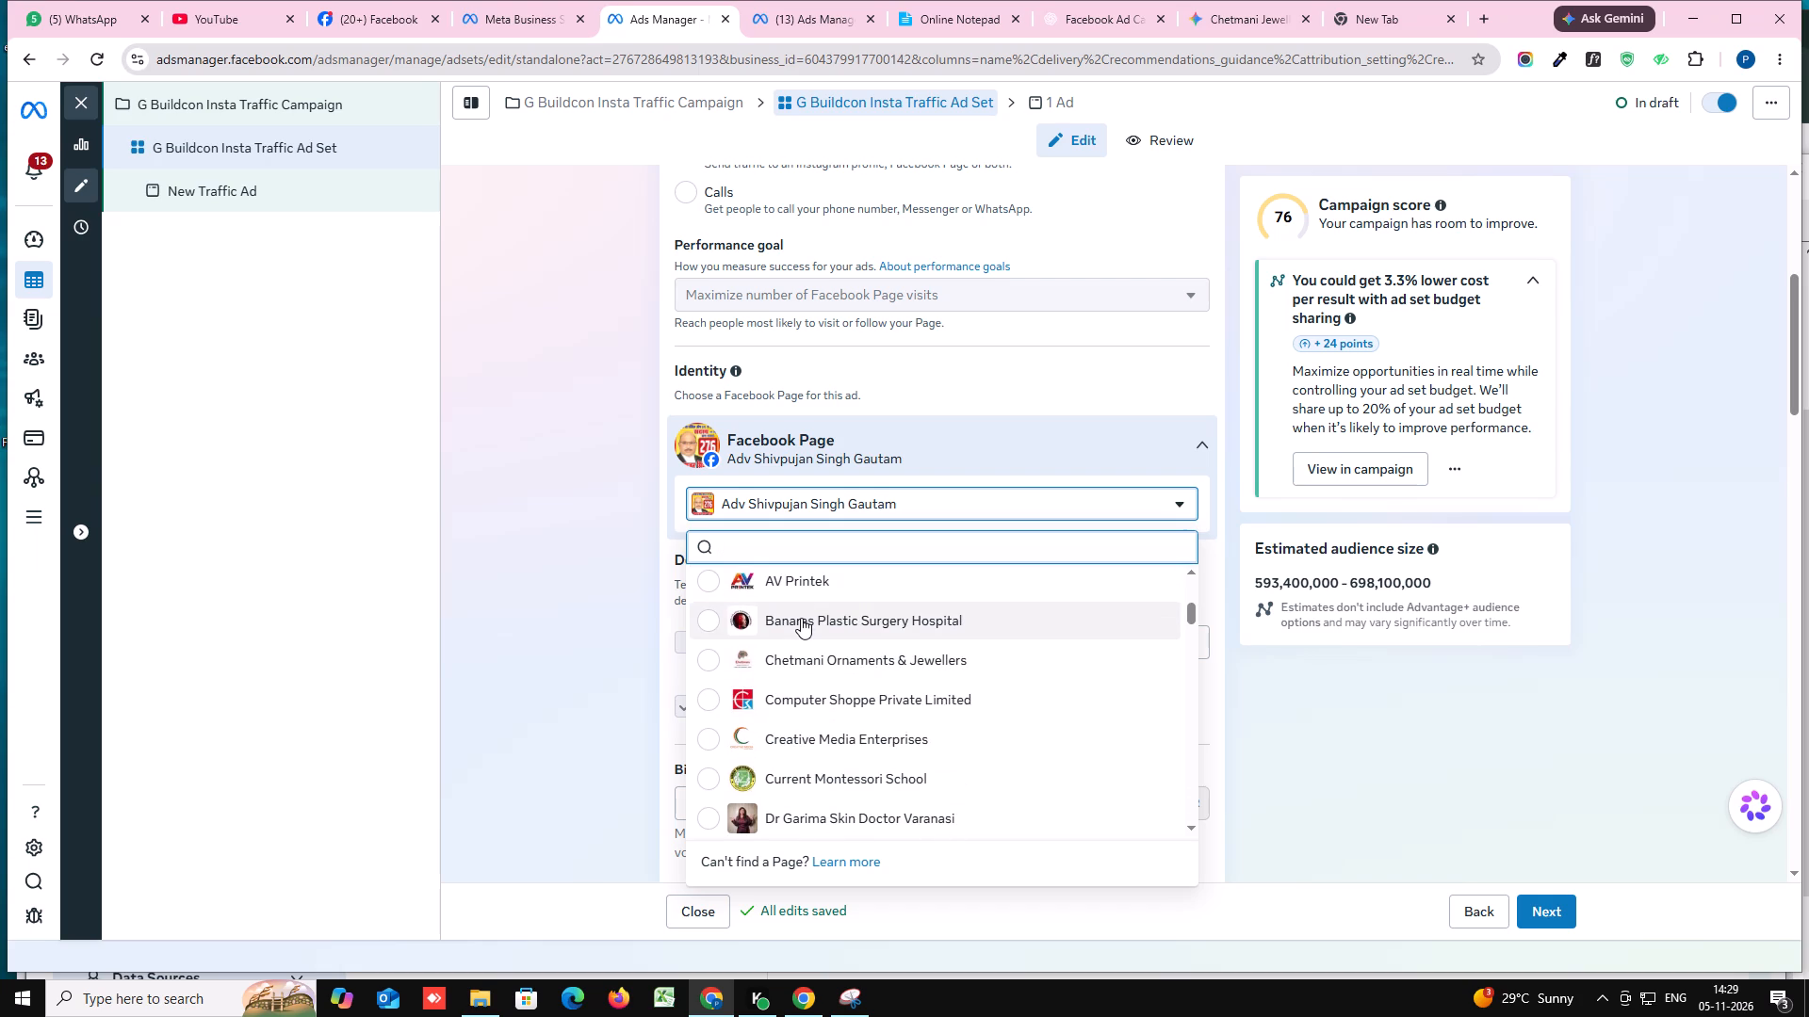
scroll(801, 618, down, 3)
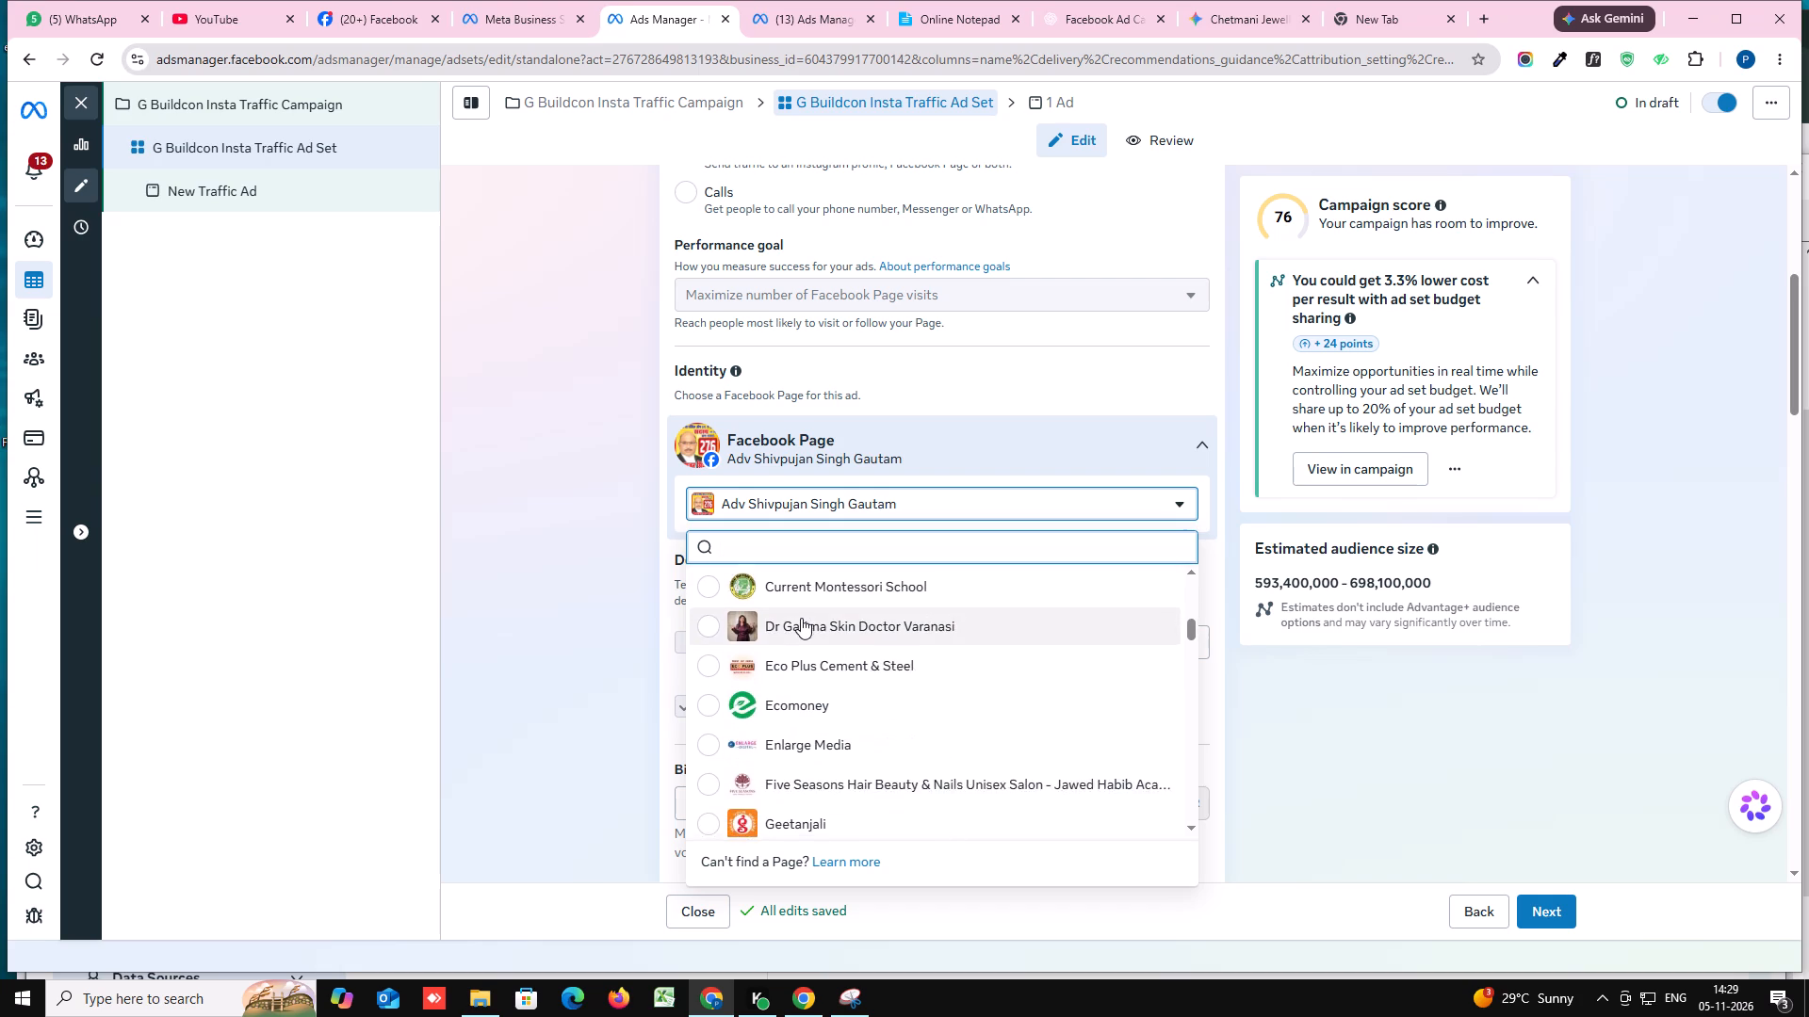
scroll(801, 618, down, 3)
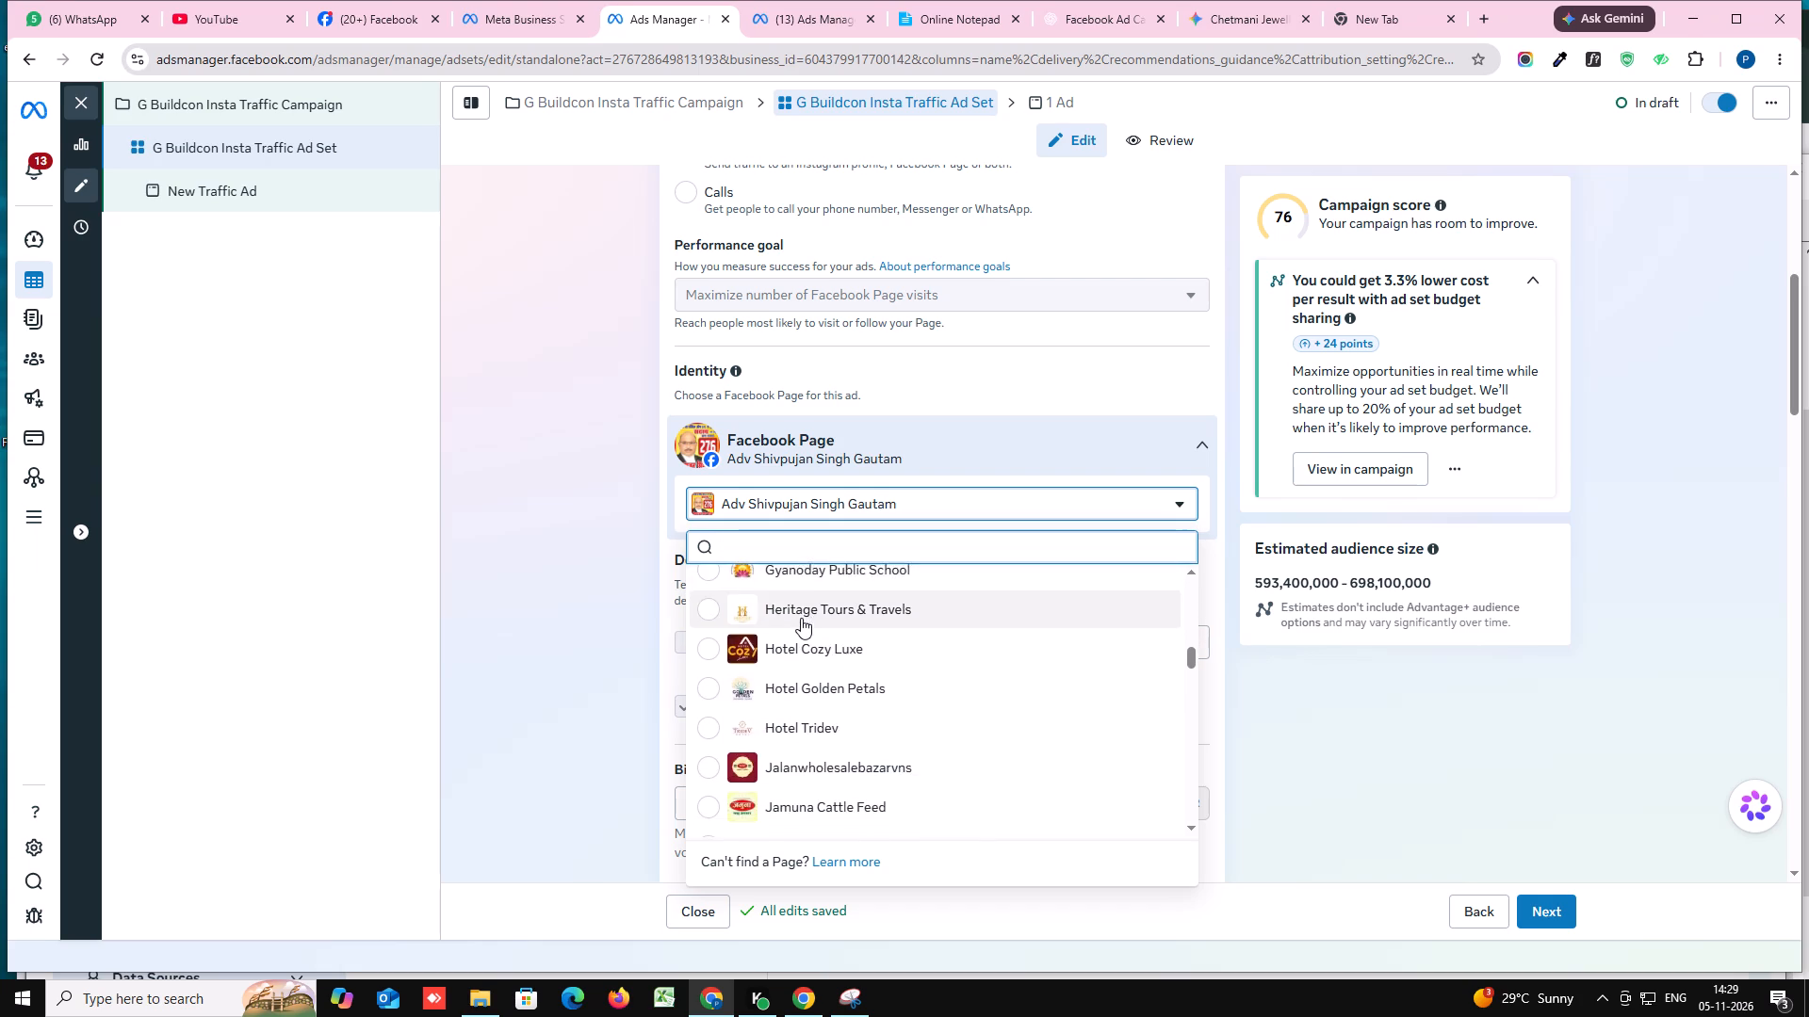
scroll(801, 618, down, 4)
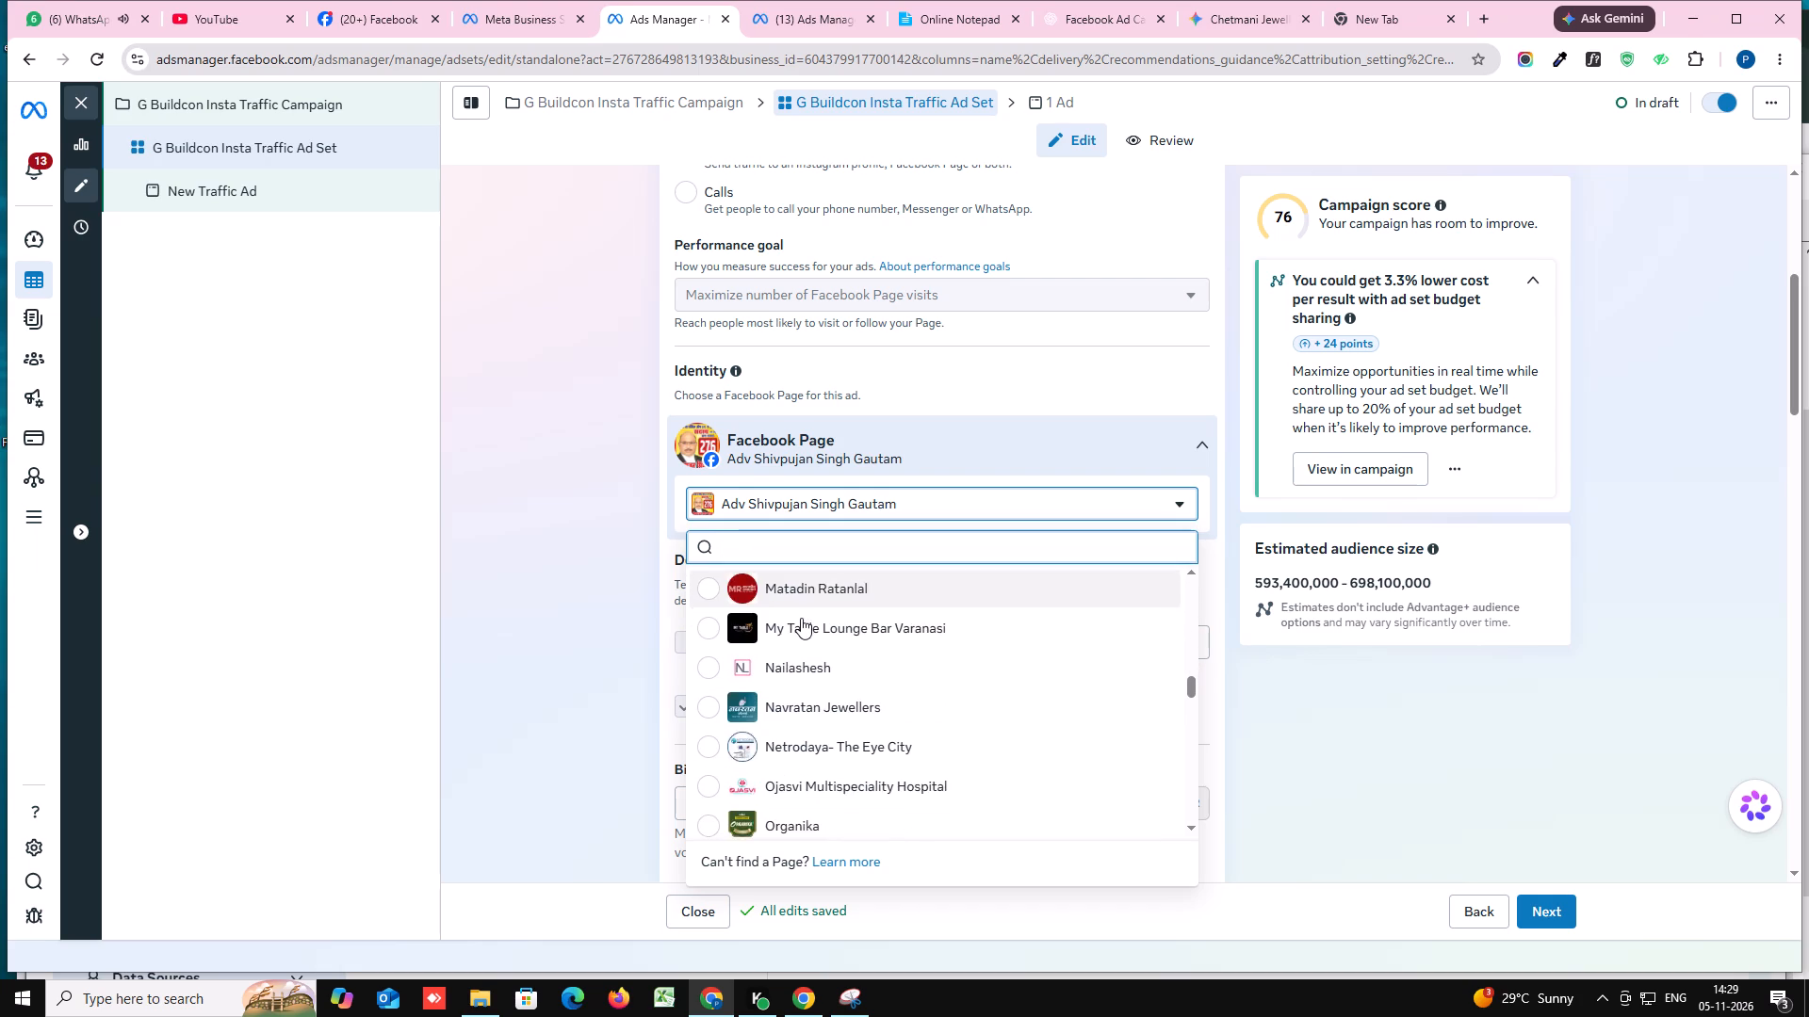
scroll(801, 618, down, 4)
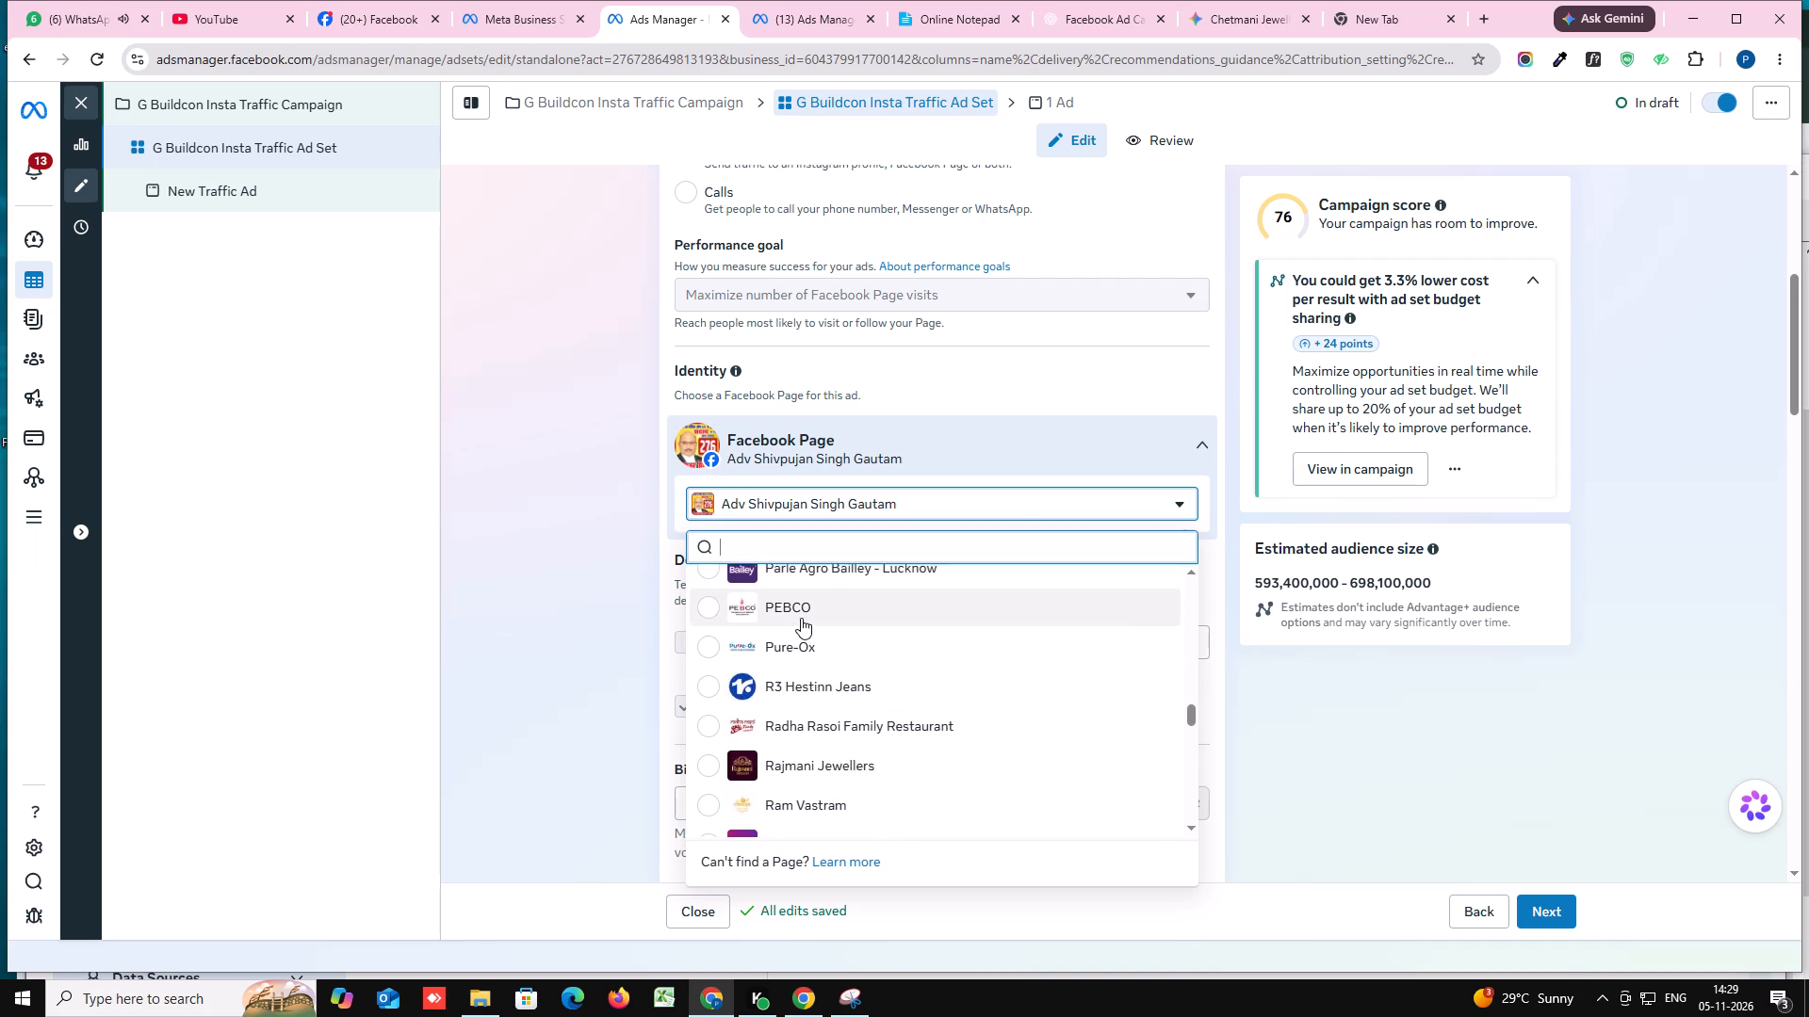
scroll(801, 618, down, 4)
scroll(801, 618, down, 17)
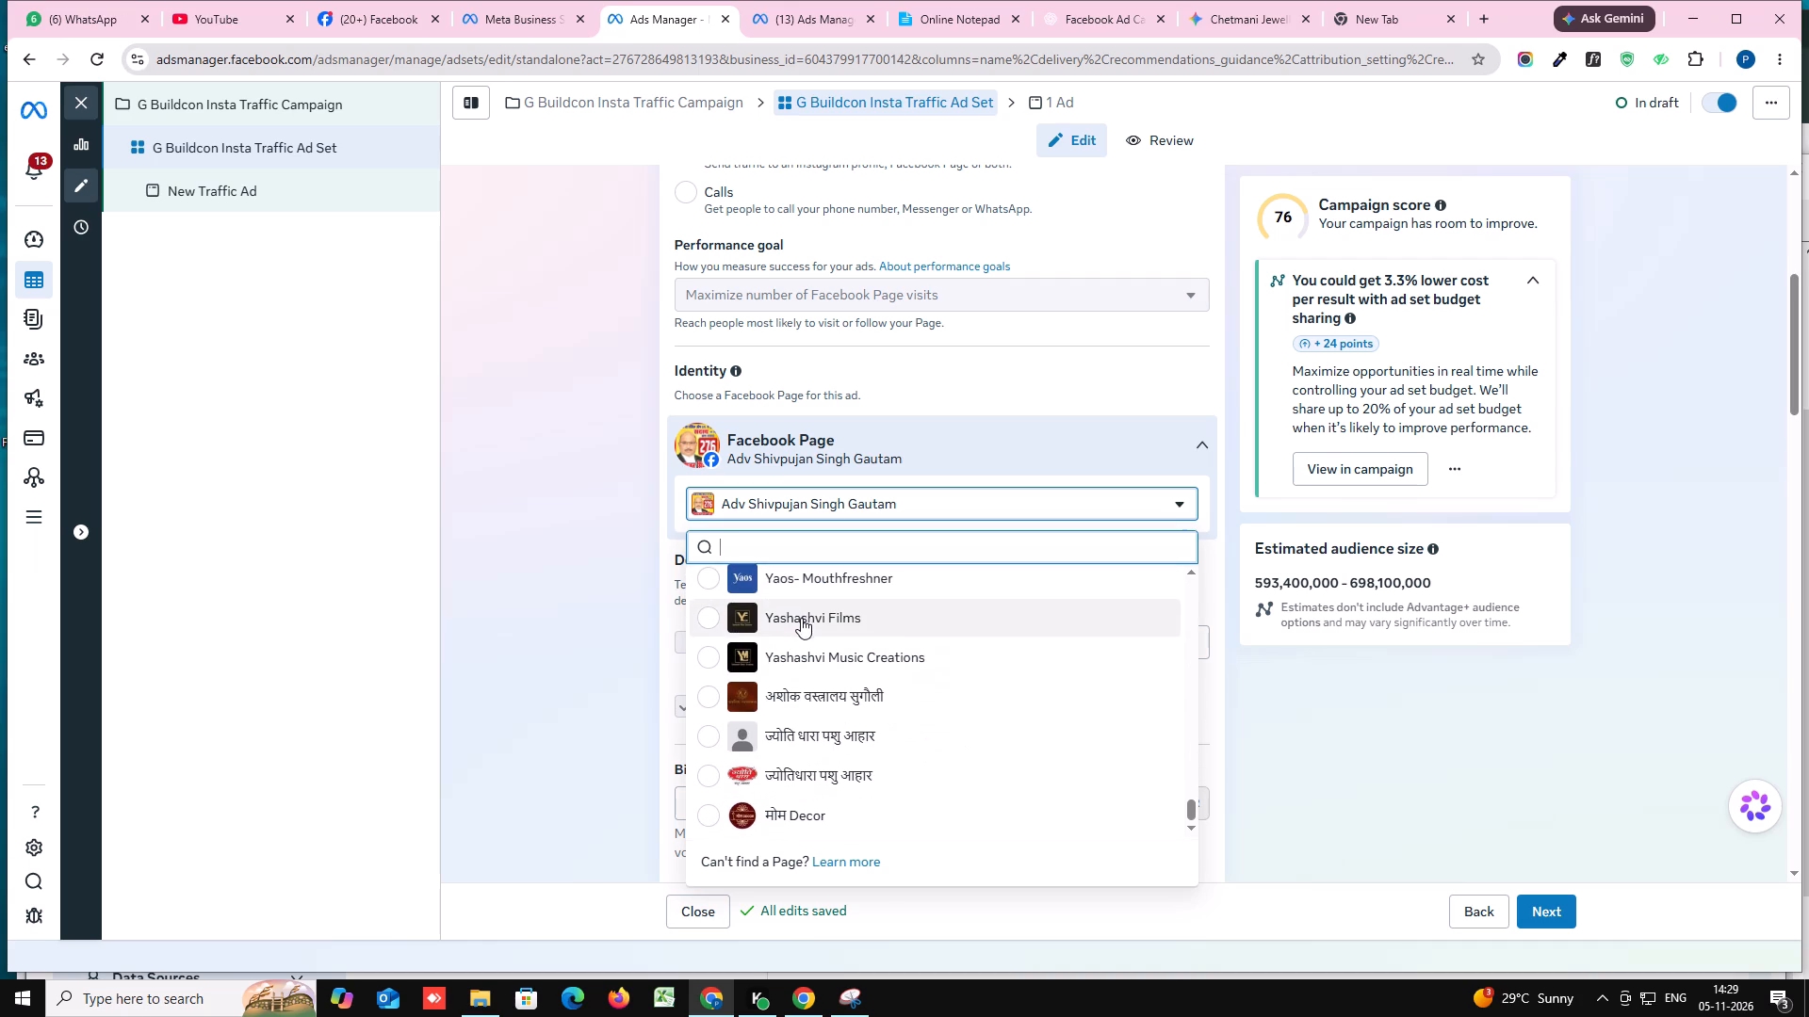
Search the Facebook Page list for "g bui" and close the list without choosing a page.
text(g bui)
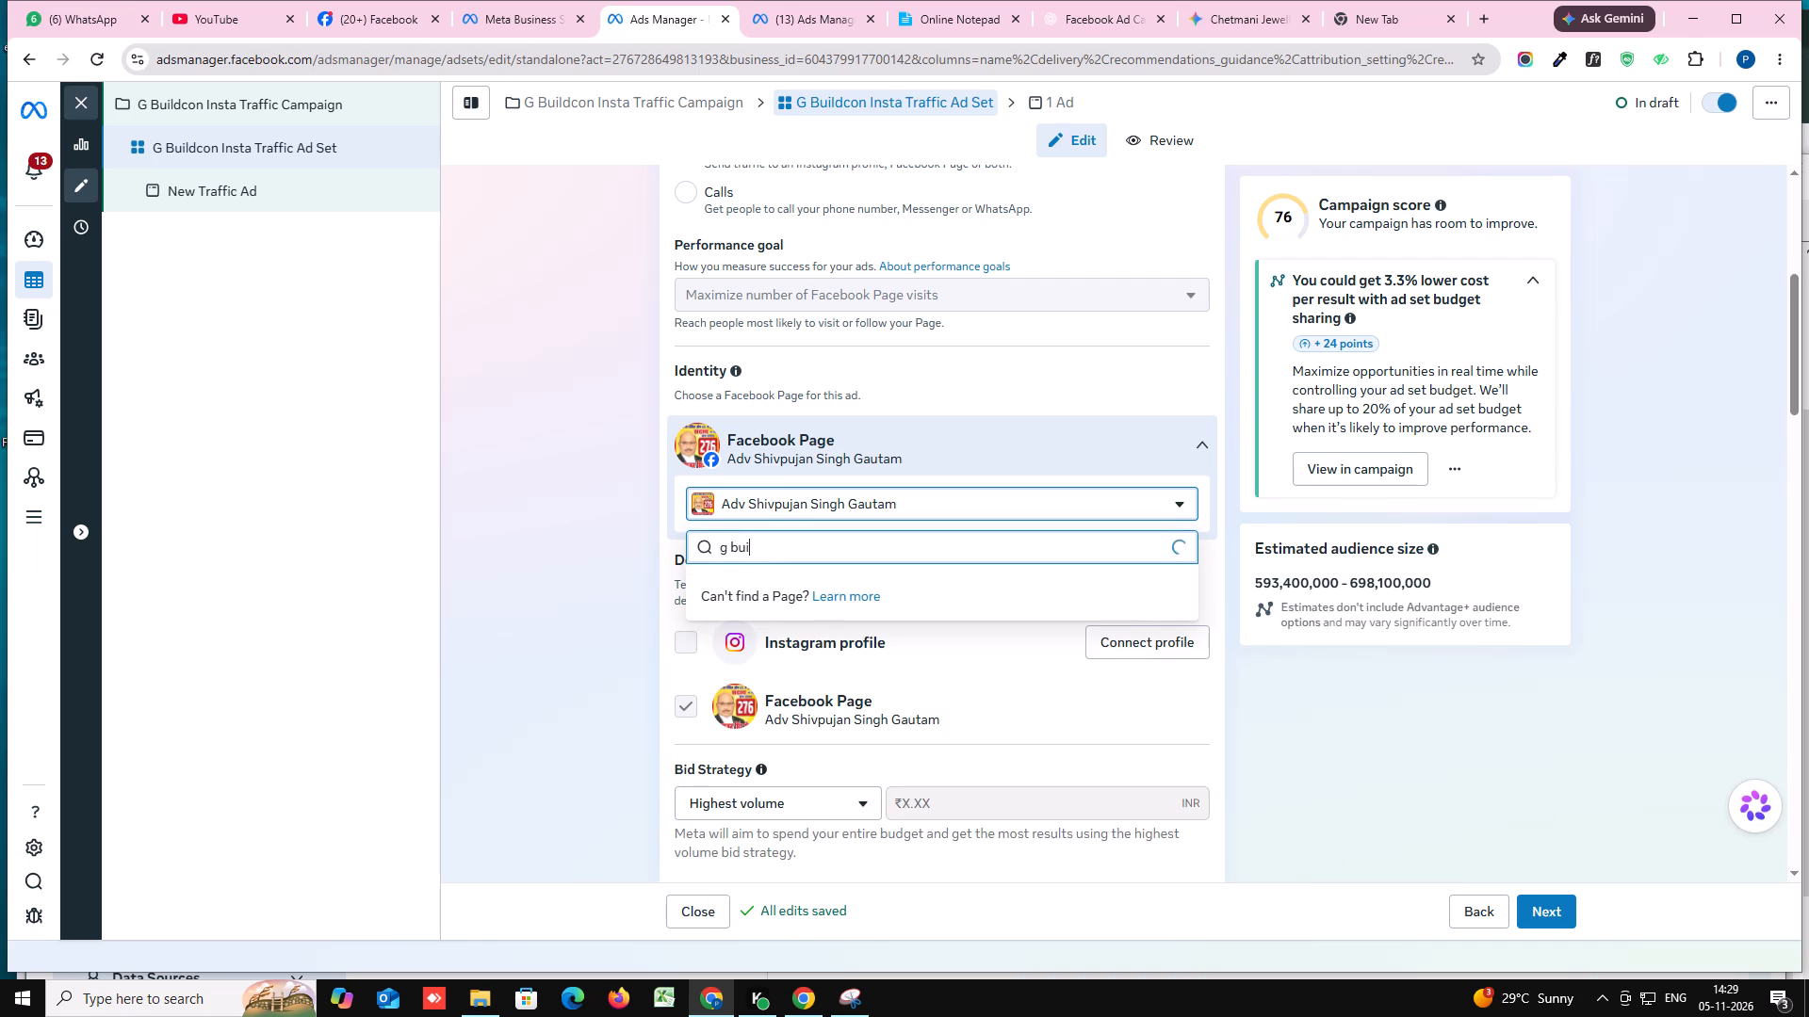
click(431, 557)
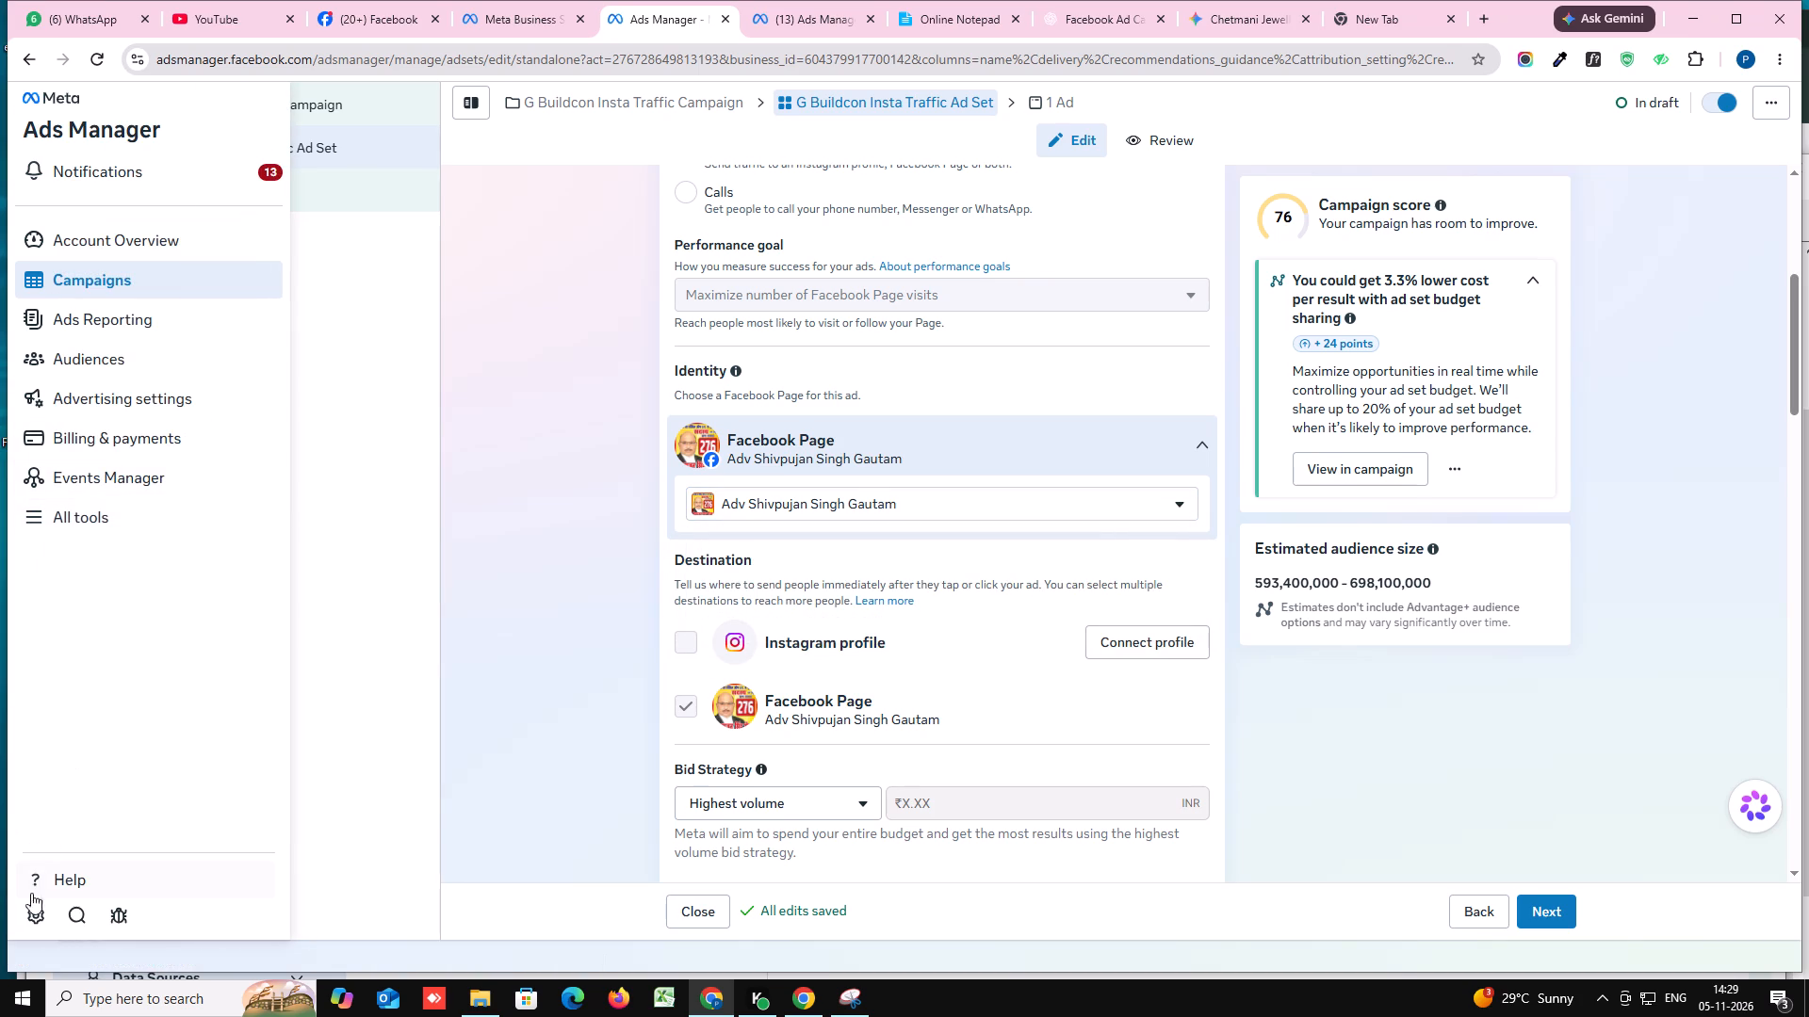
Open the Enlarge Media ad account settings and the access management of the first person with full control.
click(36, 919)
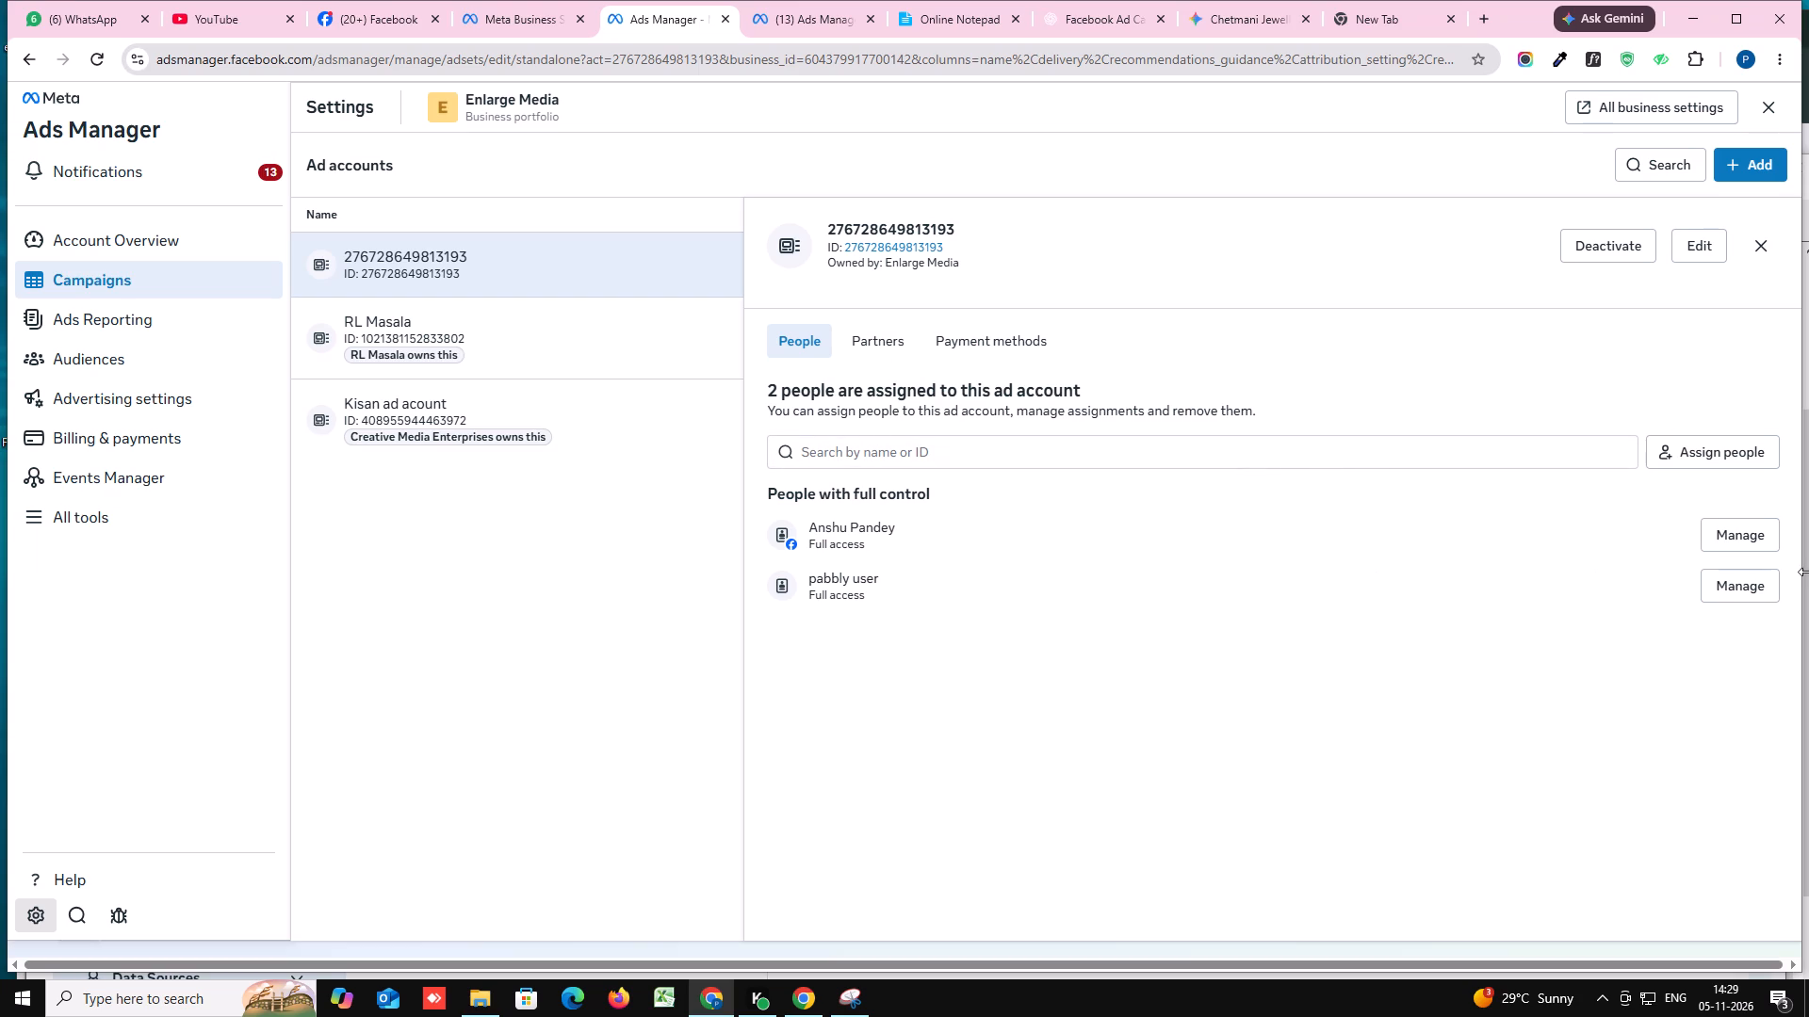
click(1752, 540)
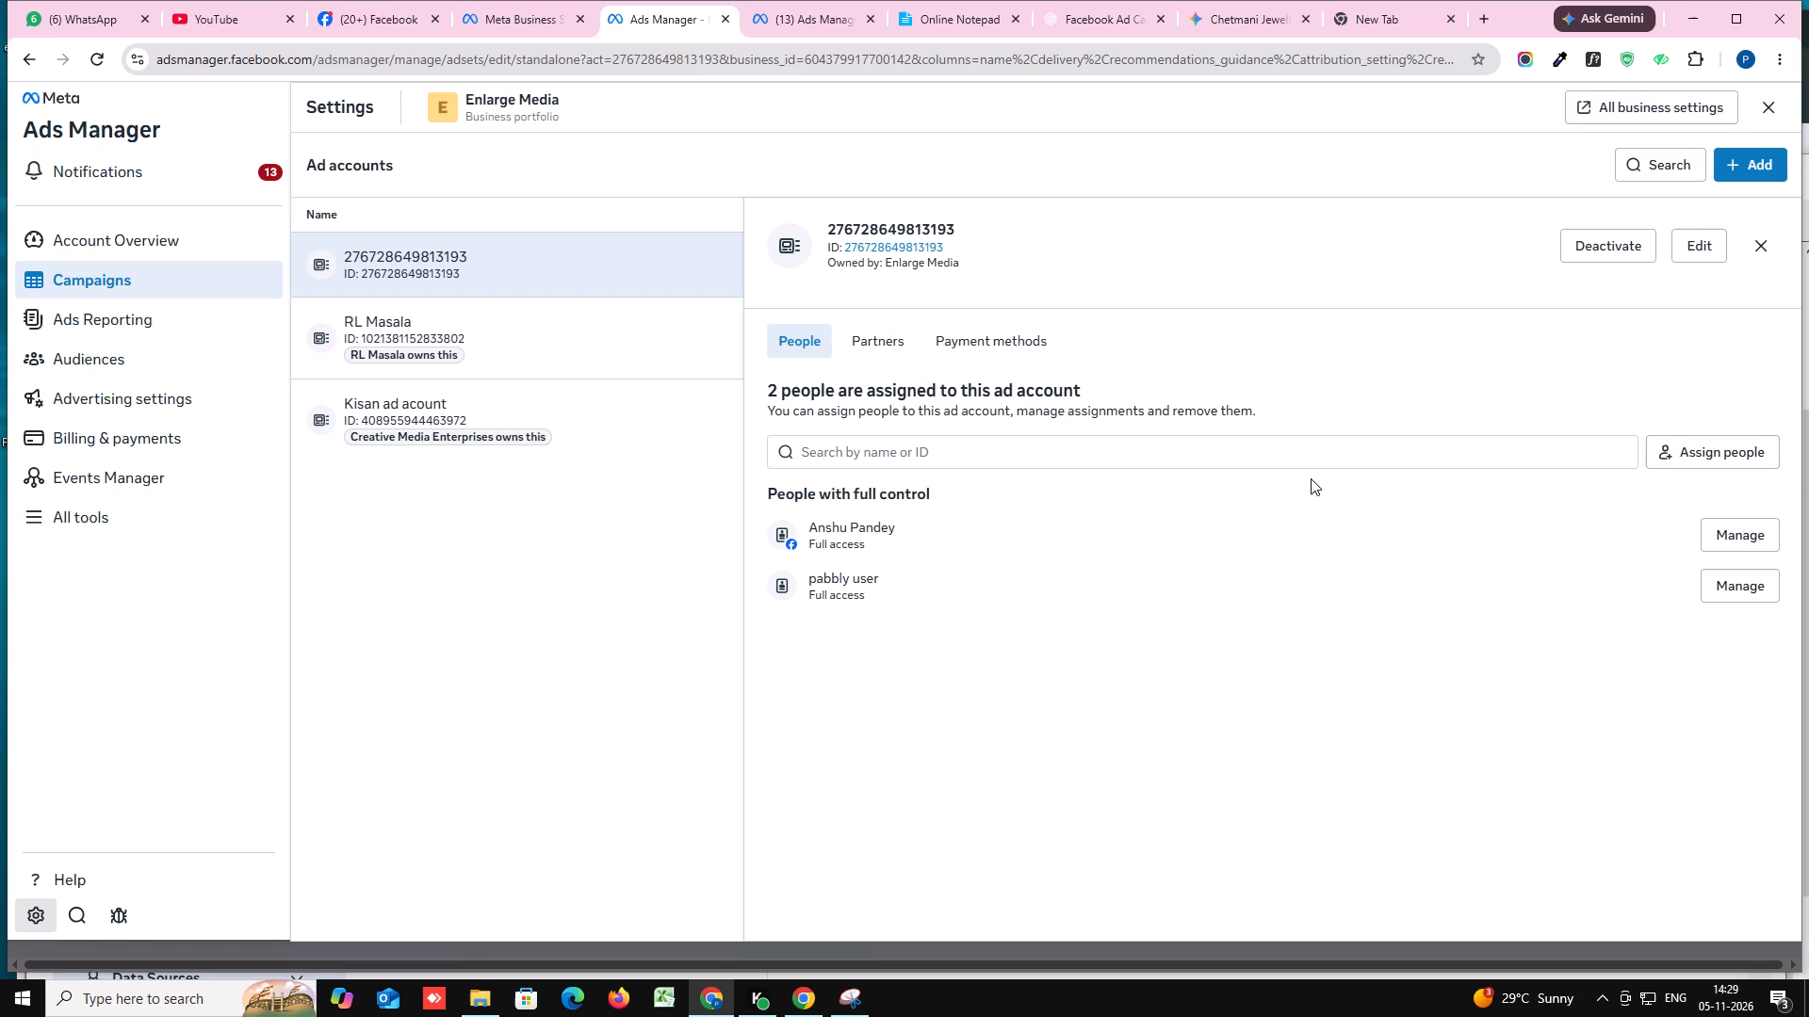
Check the Enlarge Media ad account's access assignments for people and partners, including the form for sharing it with a partner.
click(1740, 535)
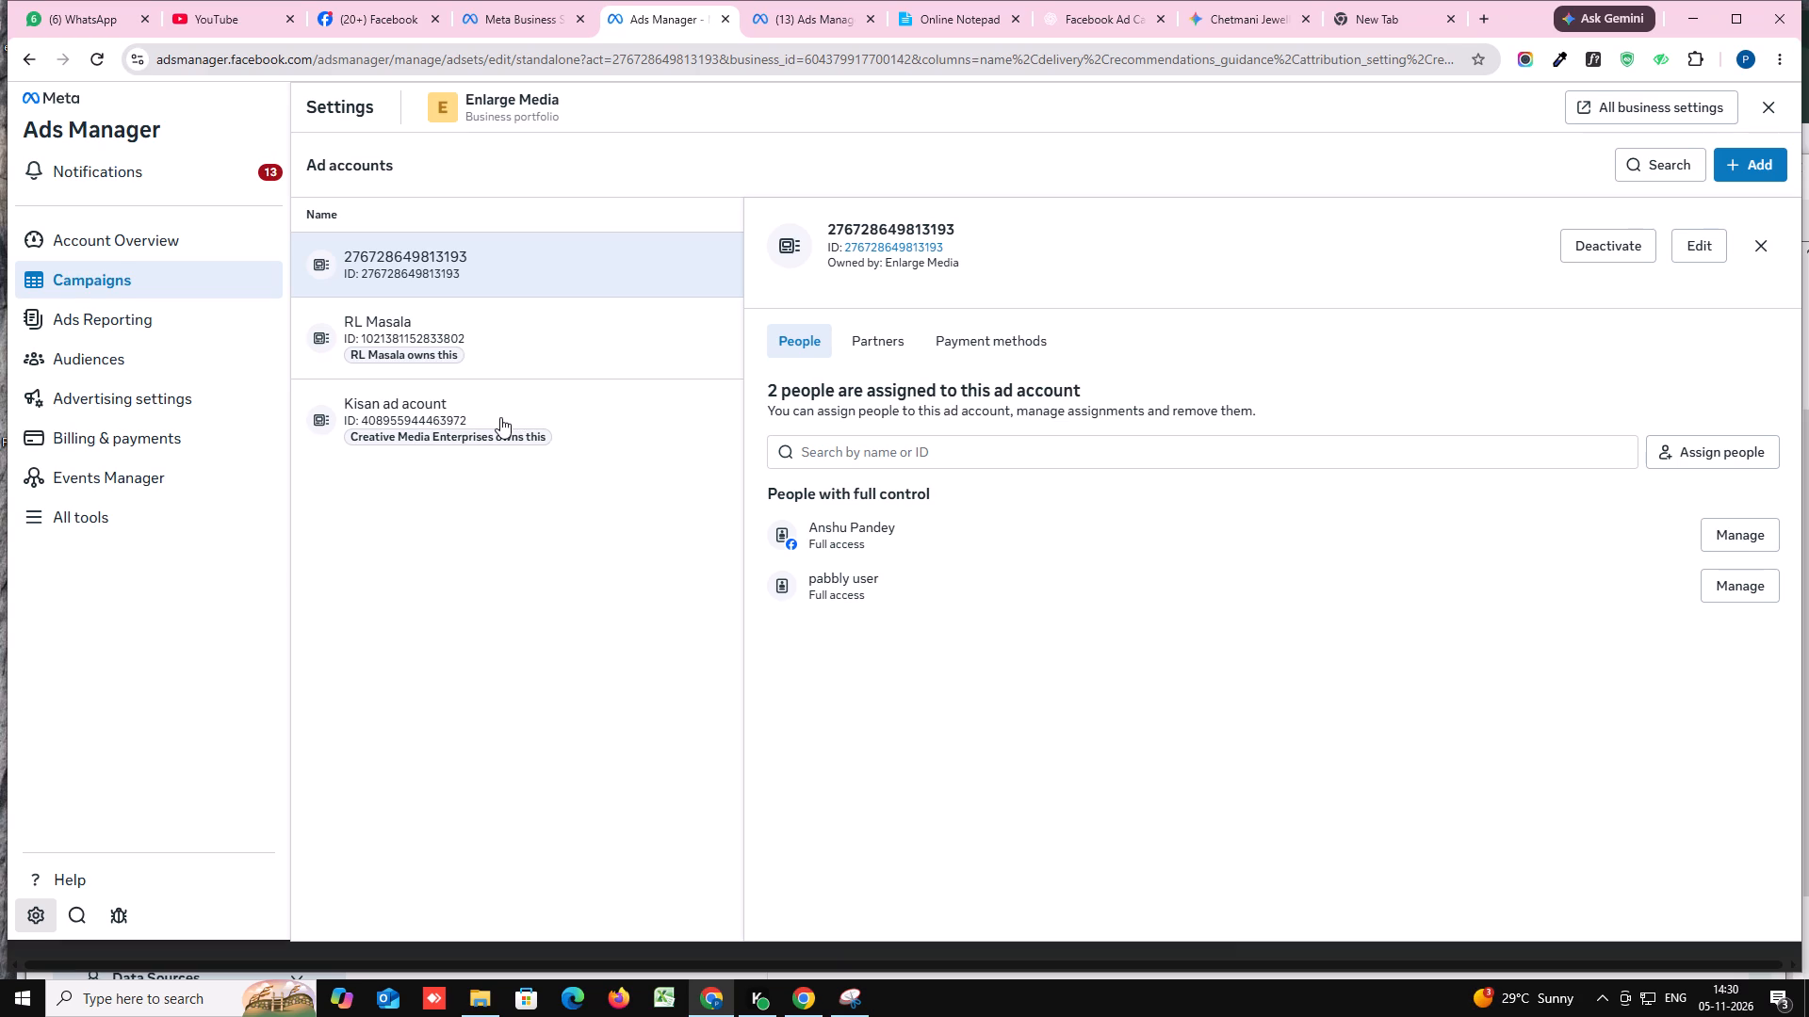
click(31, 906)
click(892, 340)
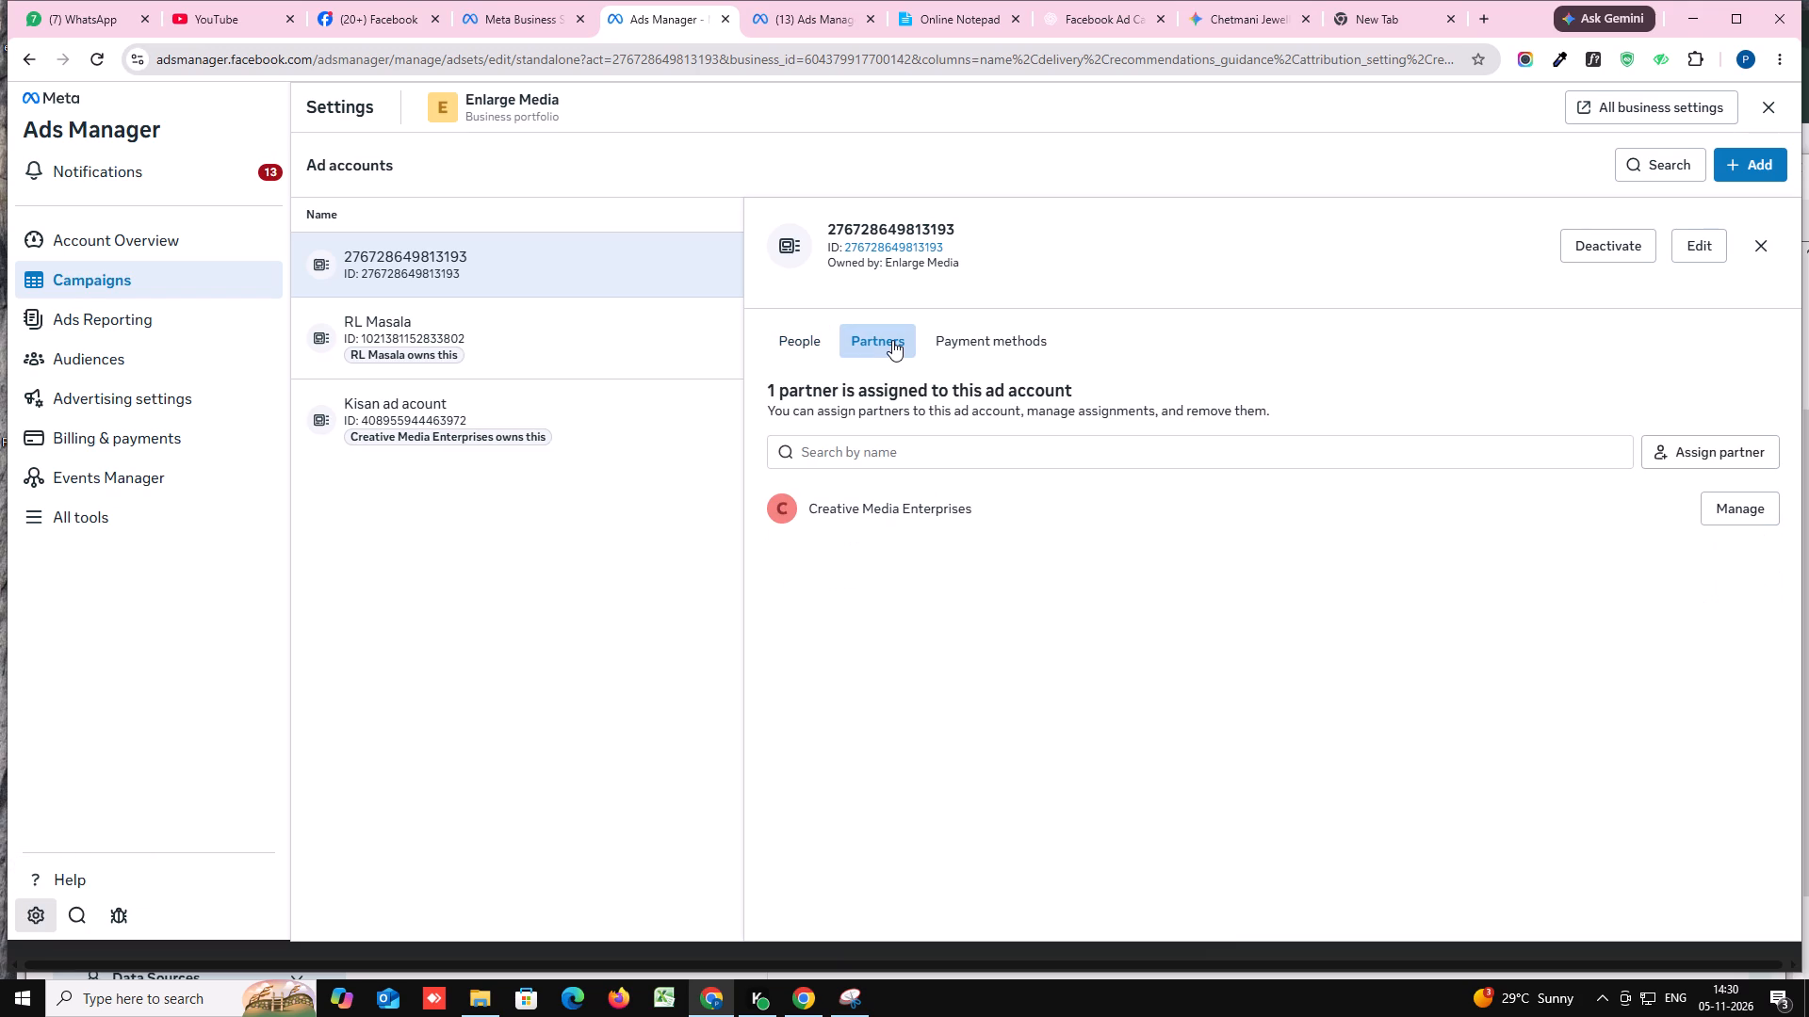
click(1703, 458)
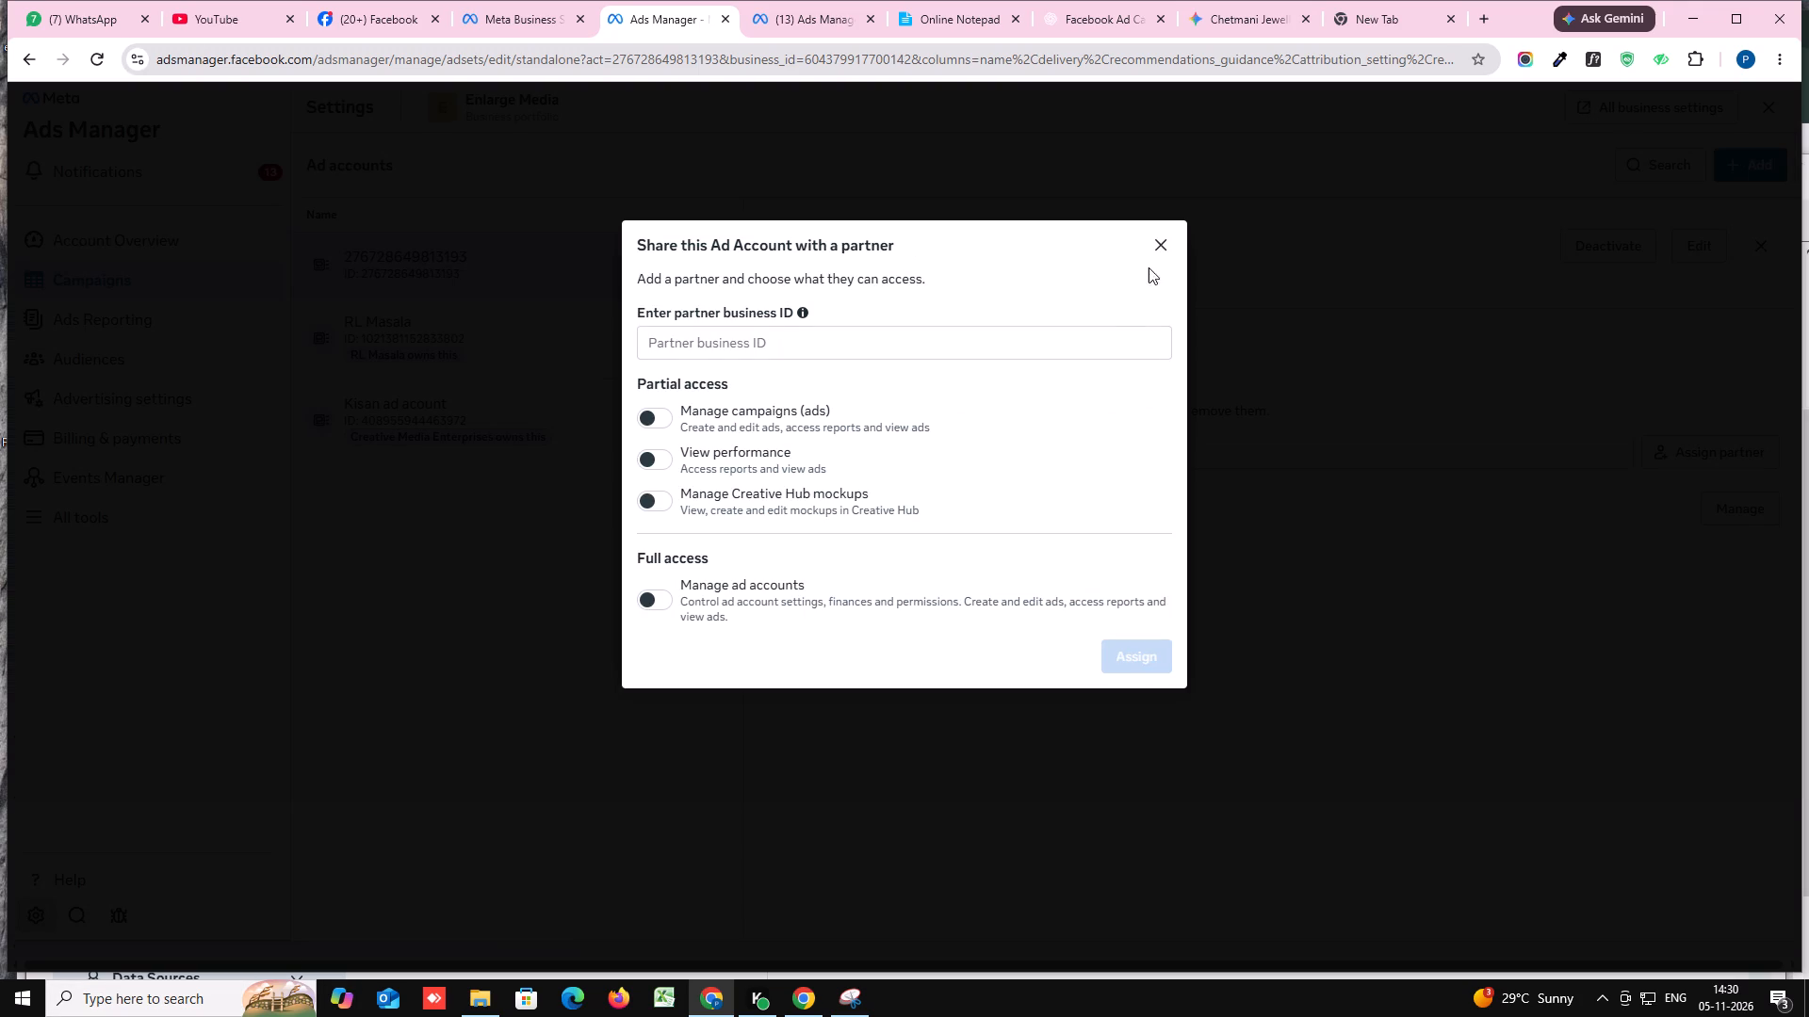
click(1165, 241)
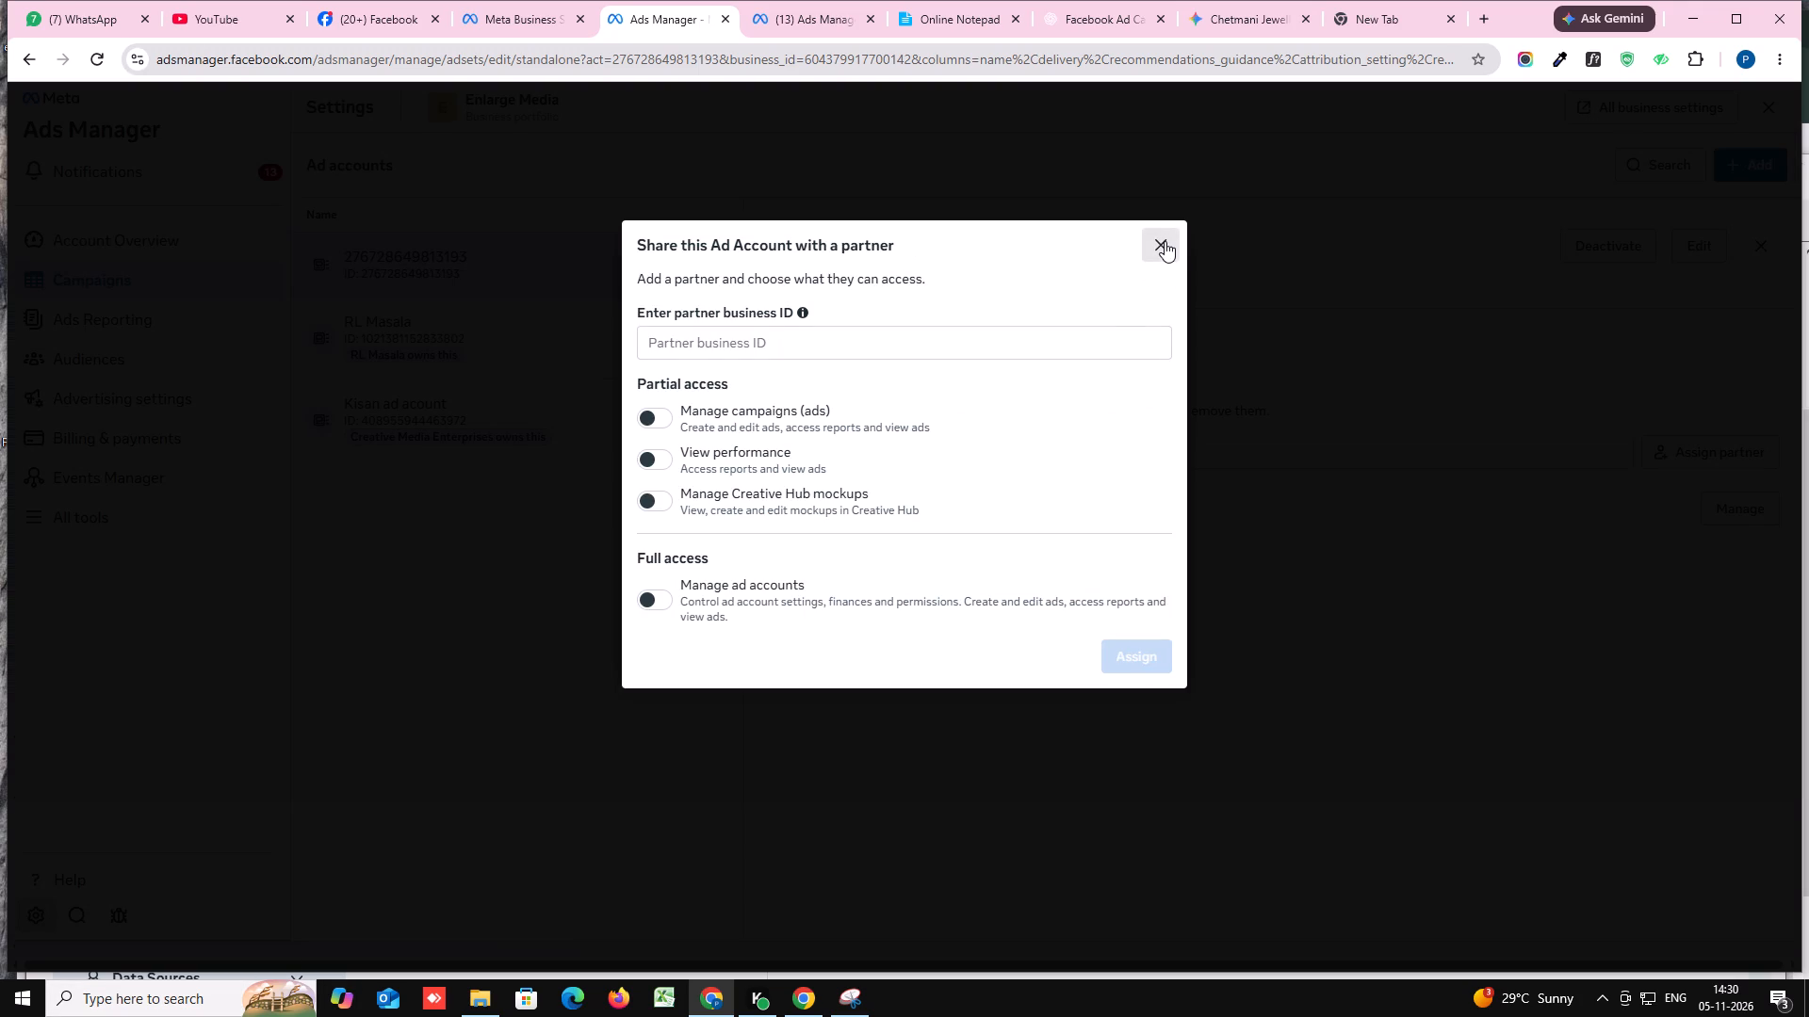
click(1165, 241)
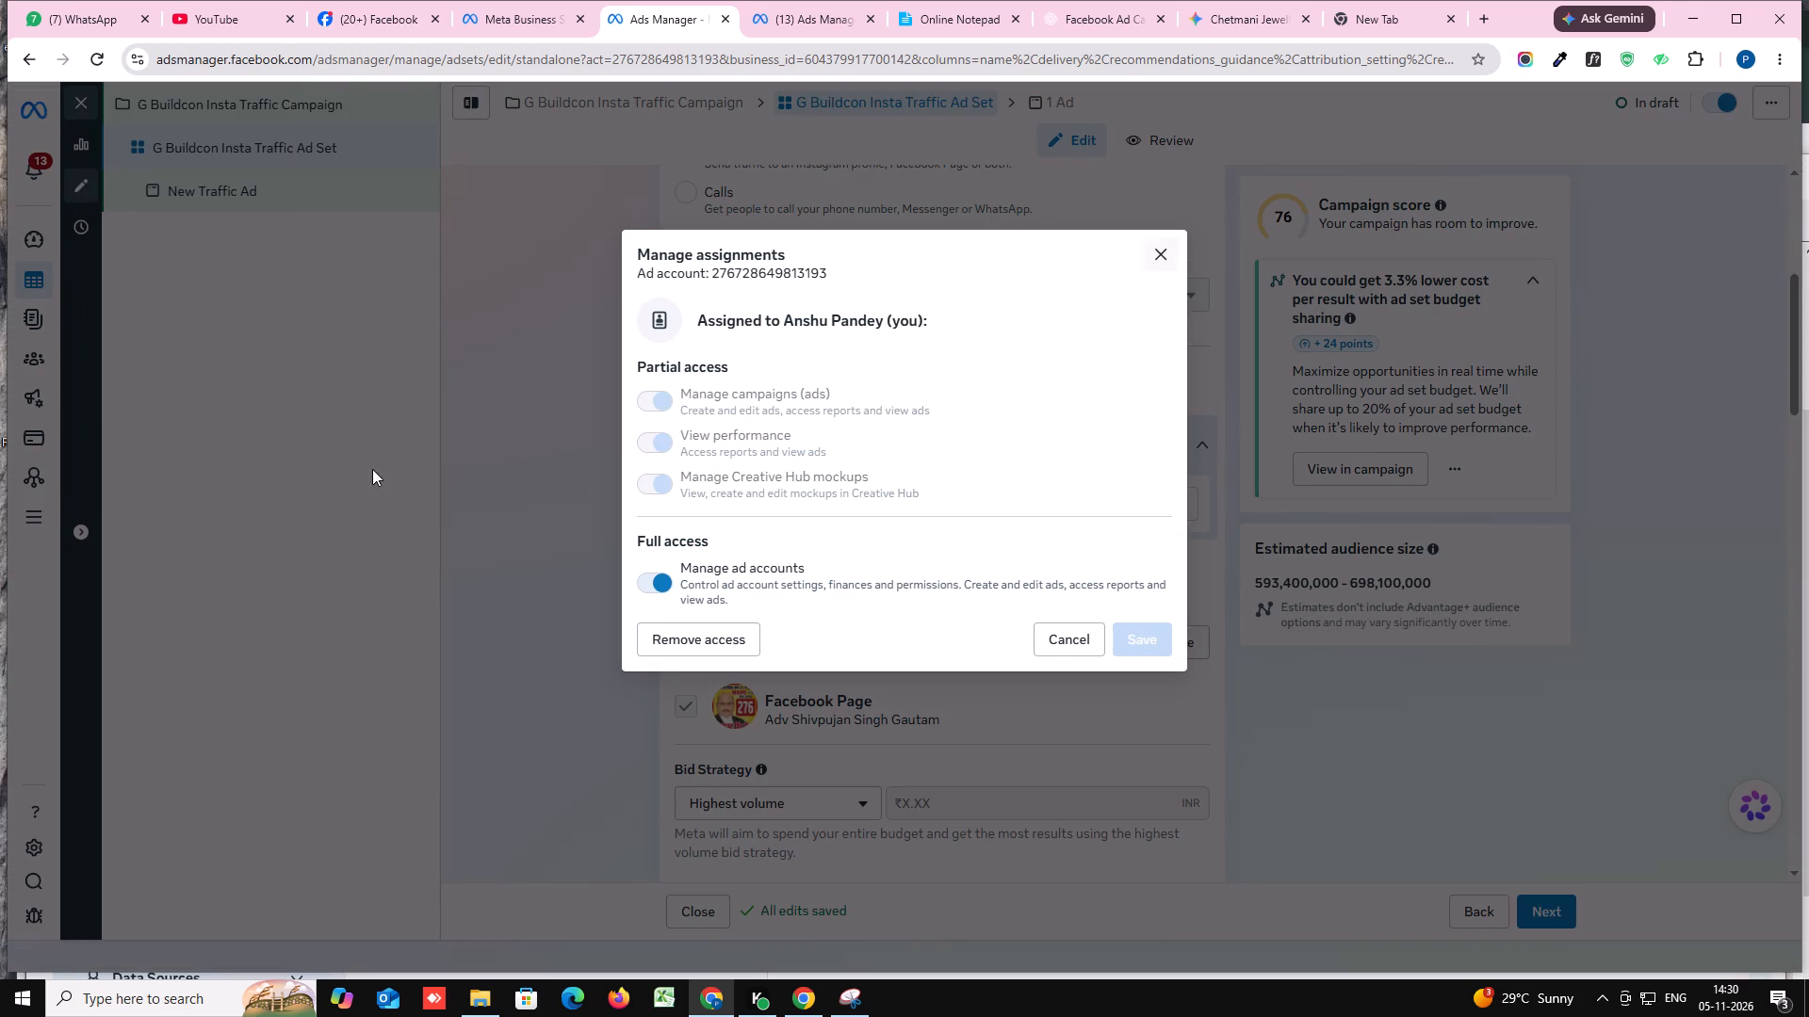
click(1154, 250)
Close the ad set editor and open the Enlarge Media ad account settings to view the people assigned.
click(705, 898)
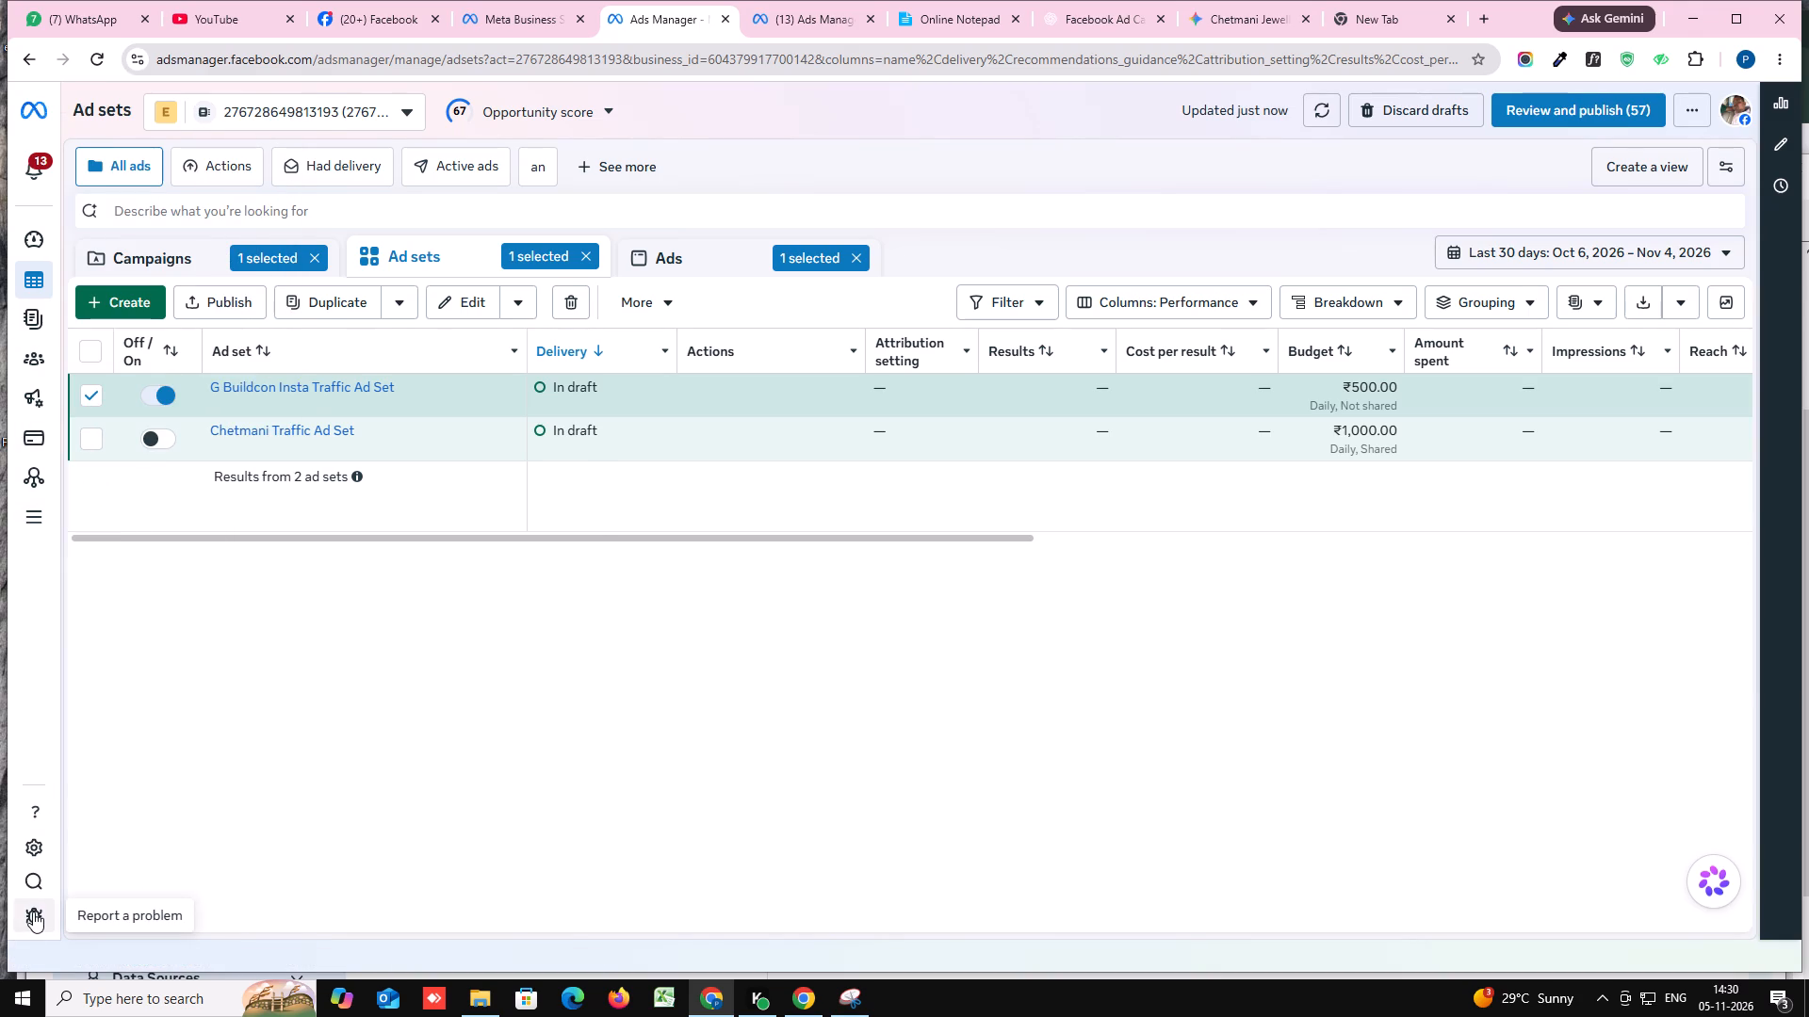
click(27, 847)
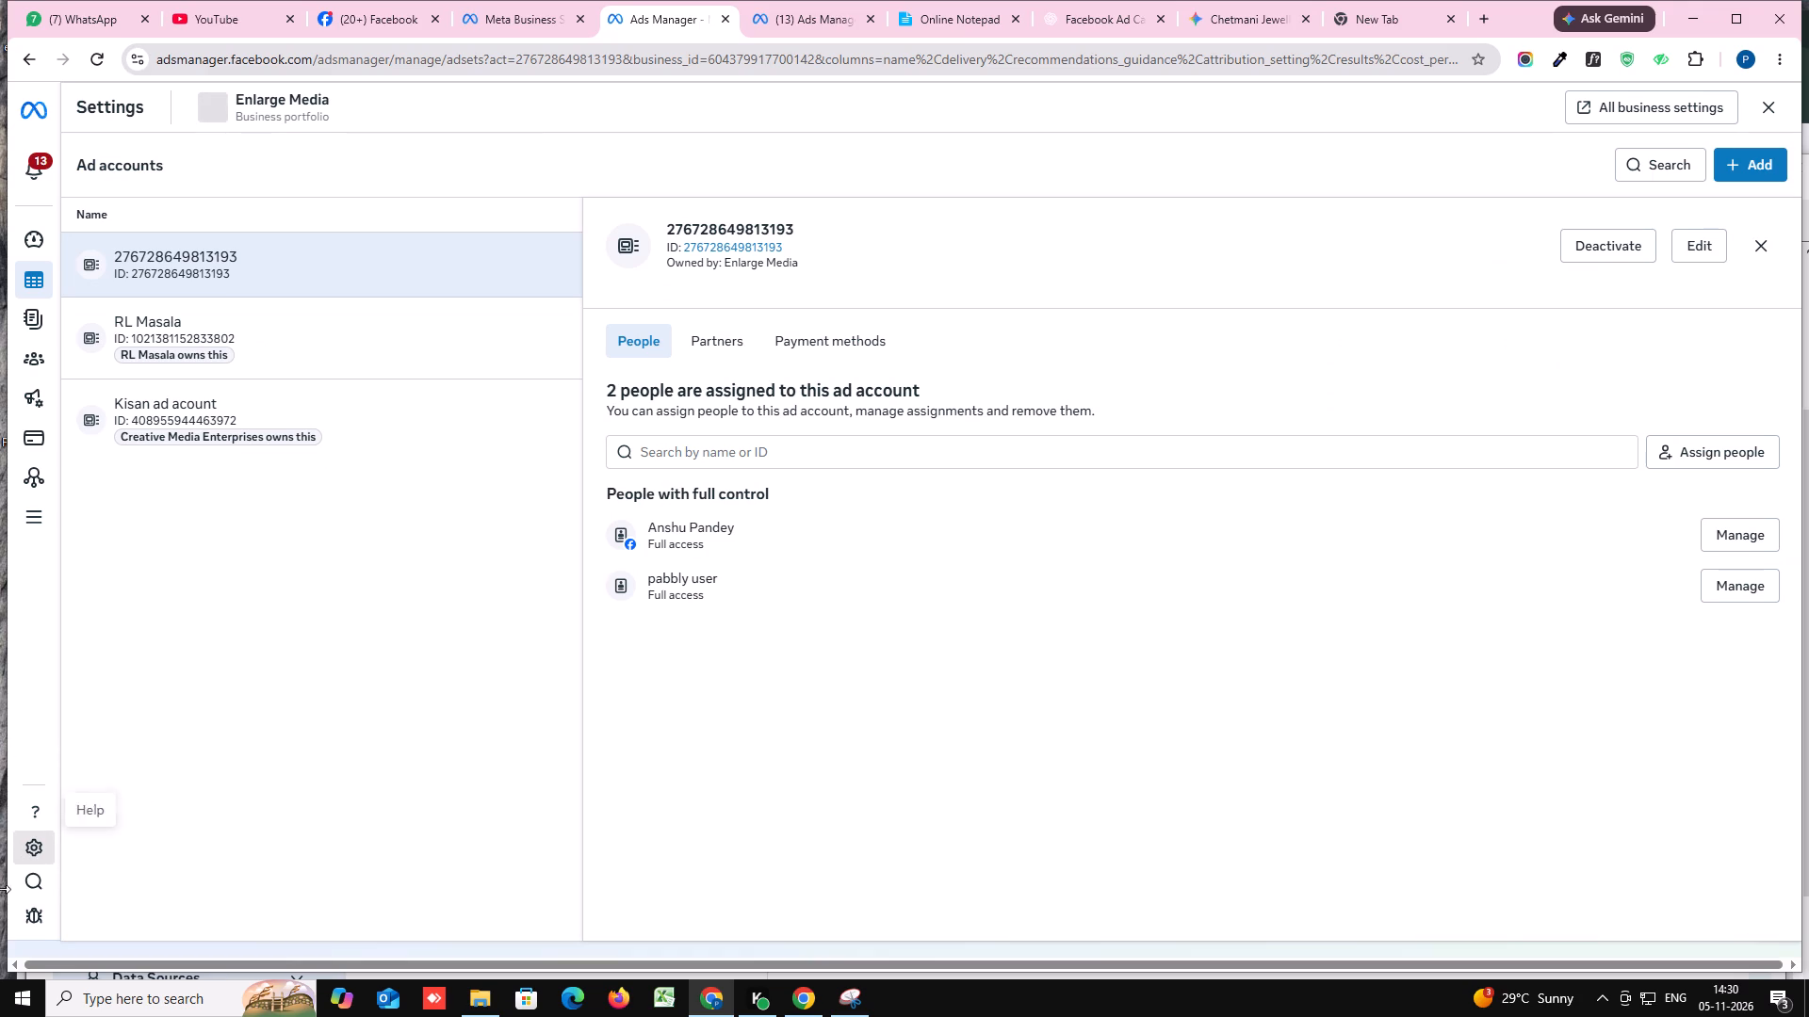
Load business.facebook.com/settings in the Account Overview browser tab and choose the verified Enlarge Media business.
click(782, 15)
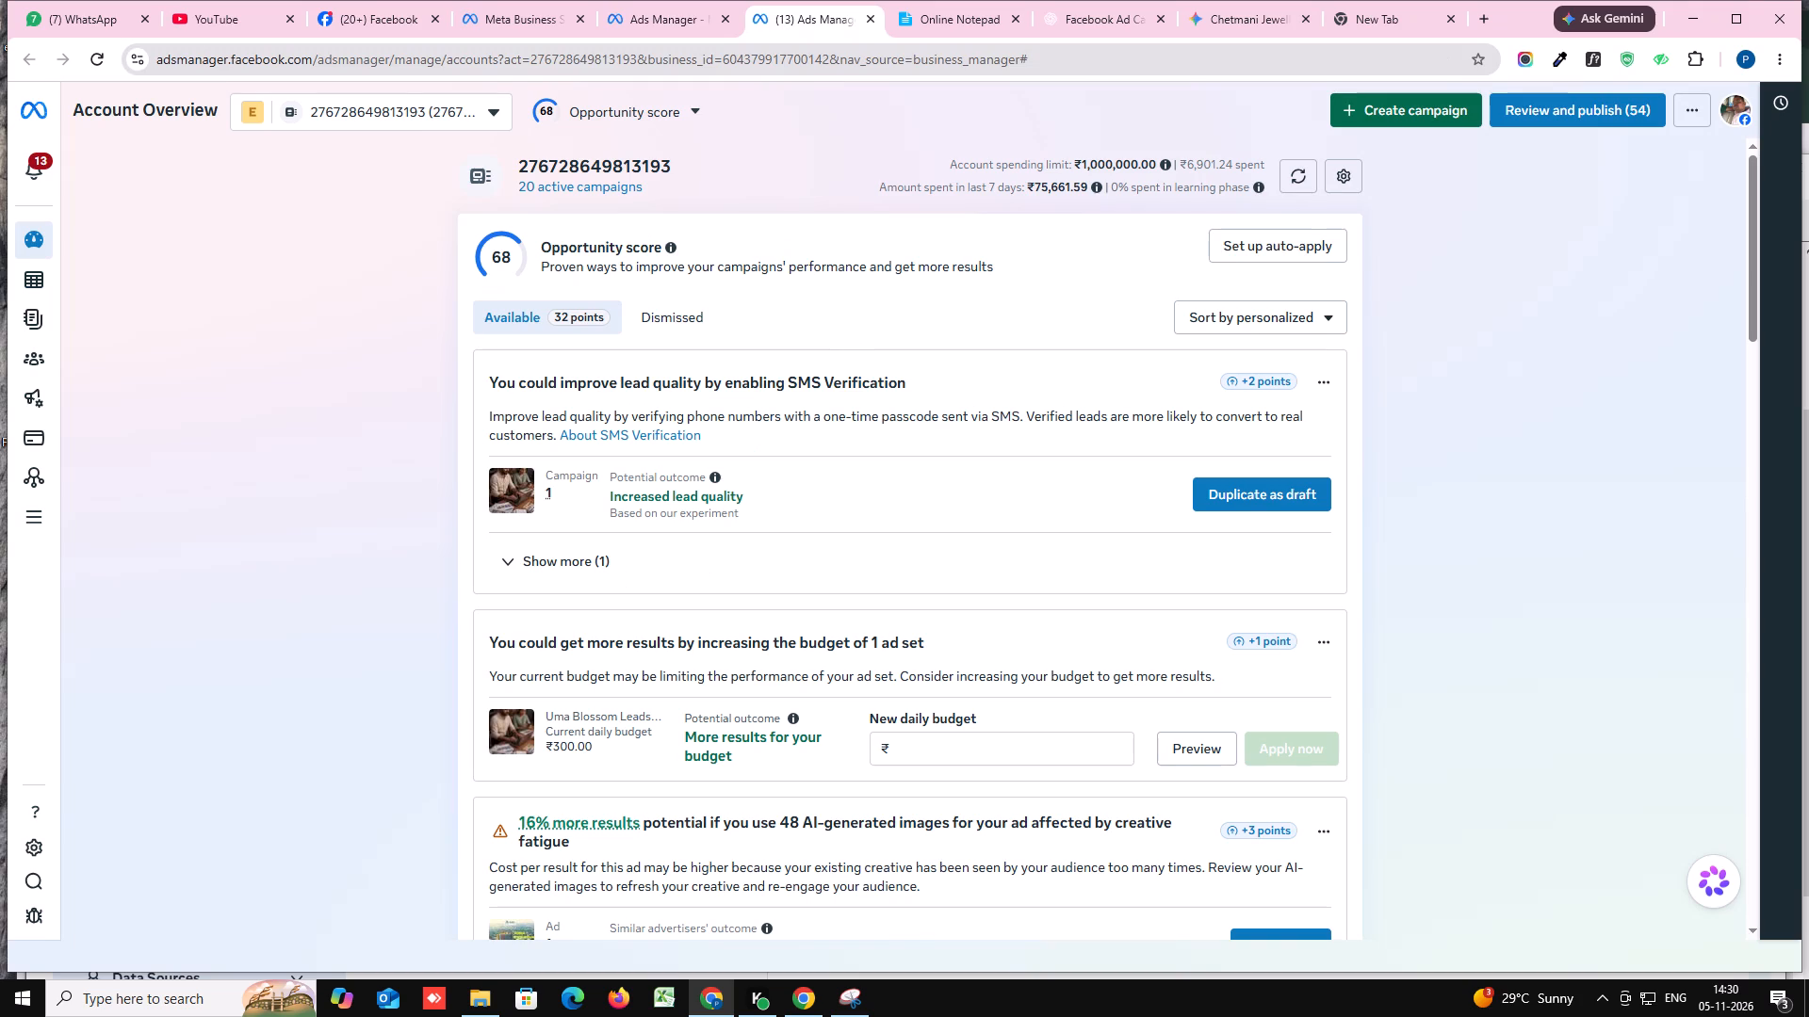
click(742, 58)
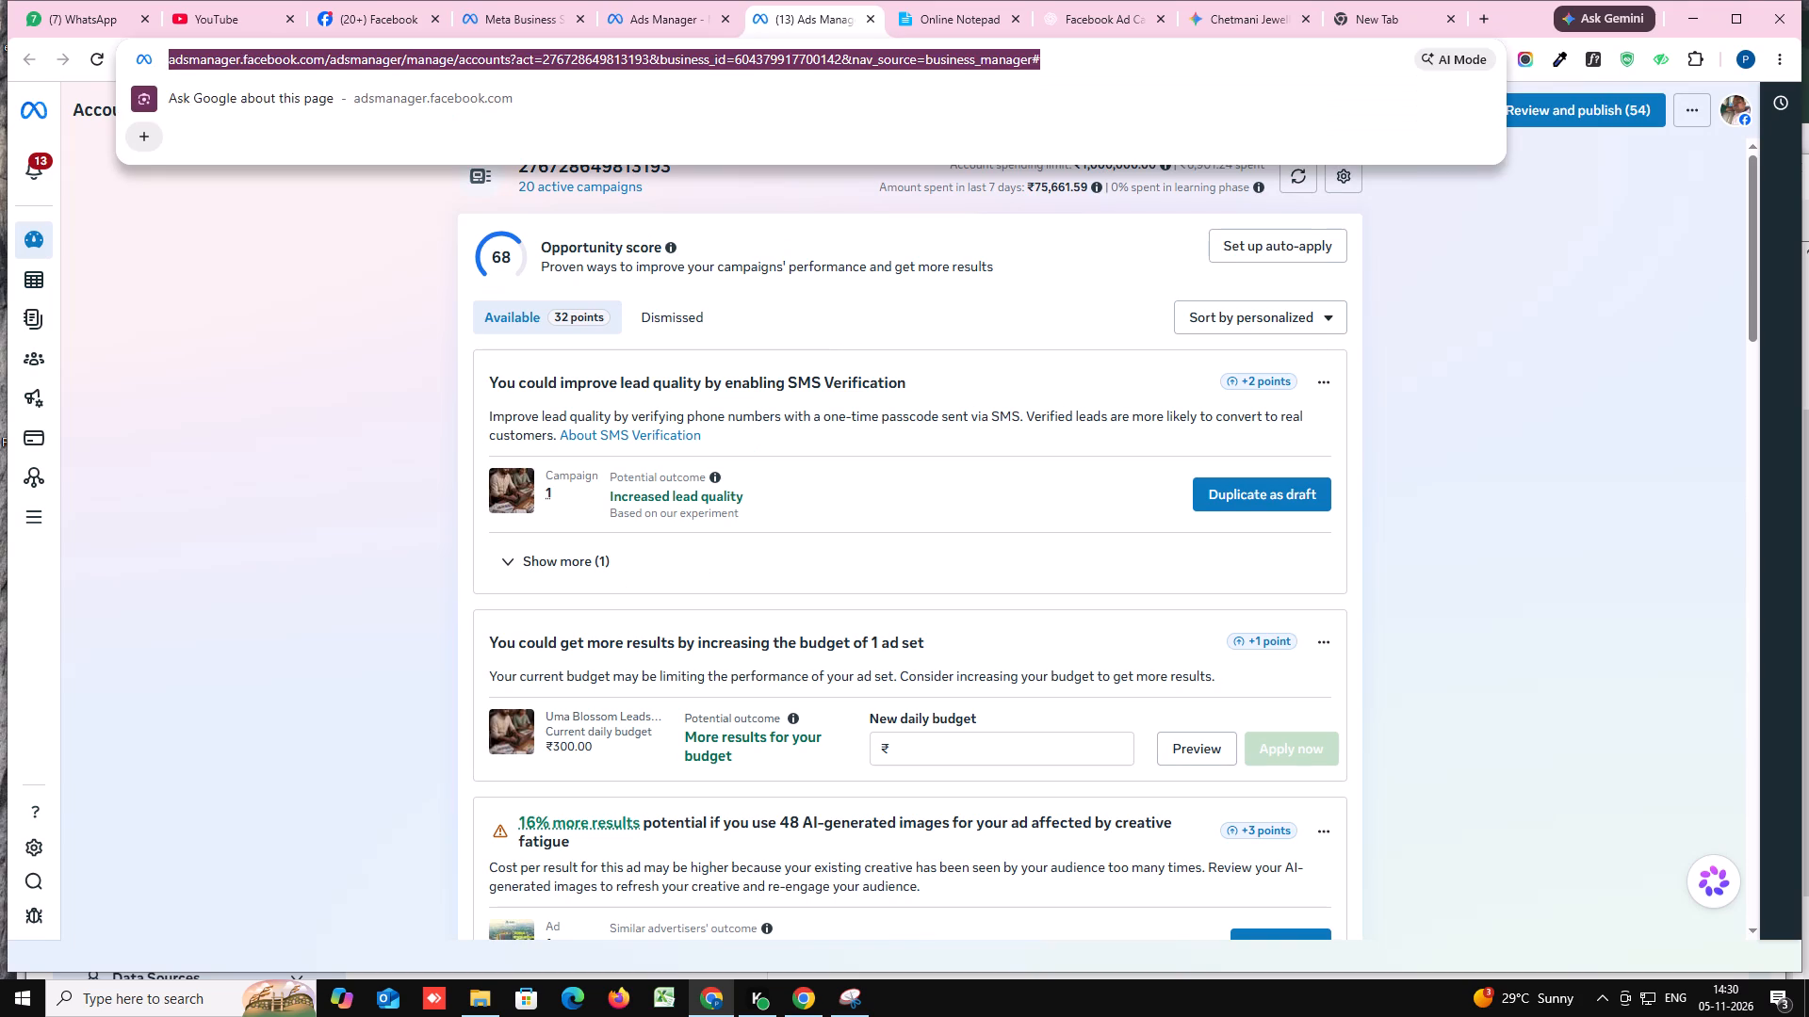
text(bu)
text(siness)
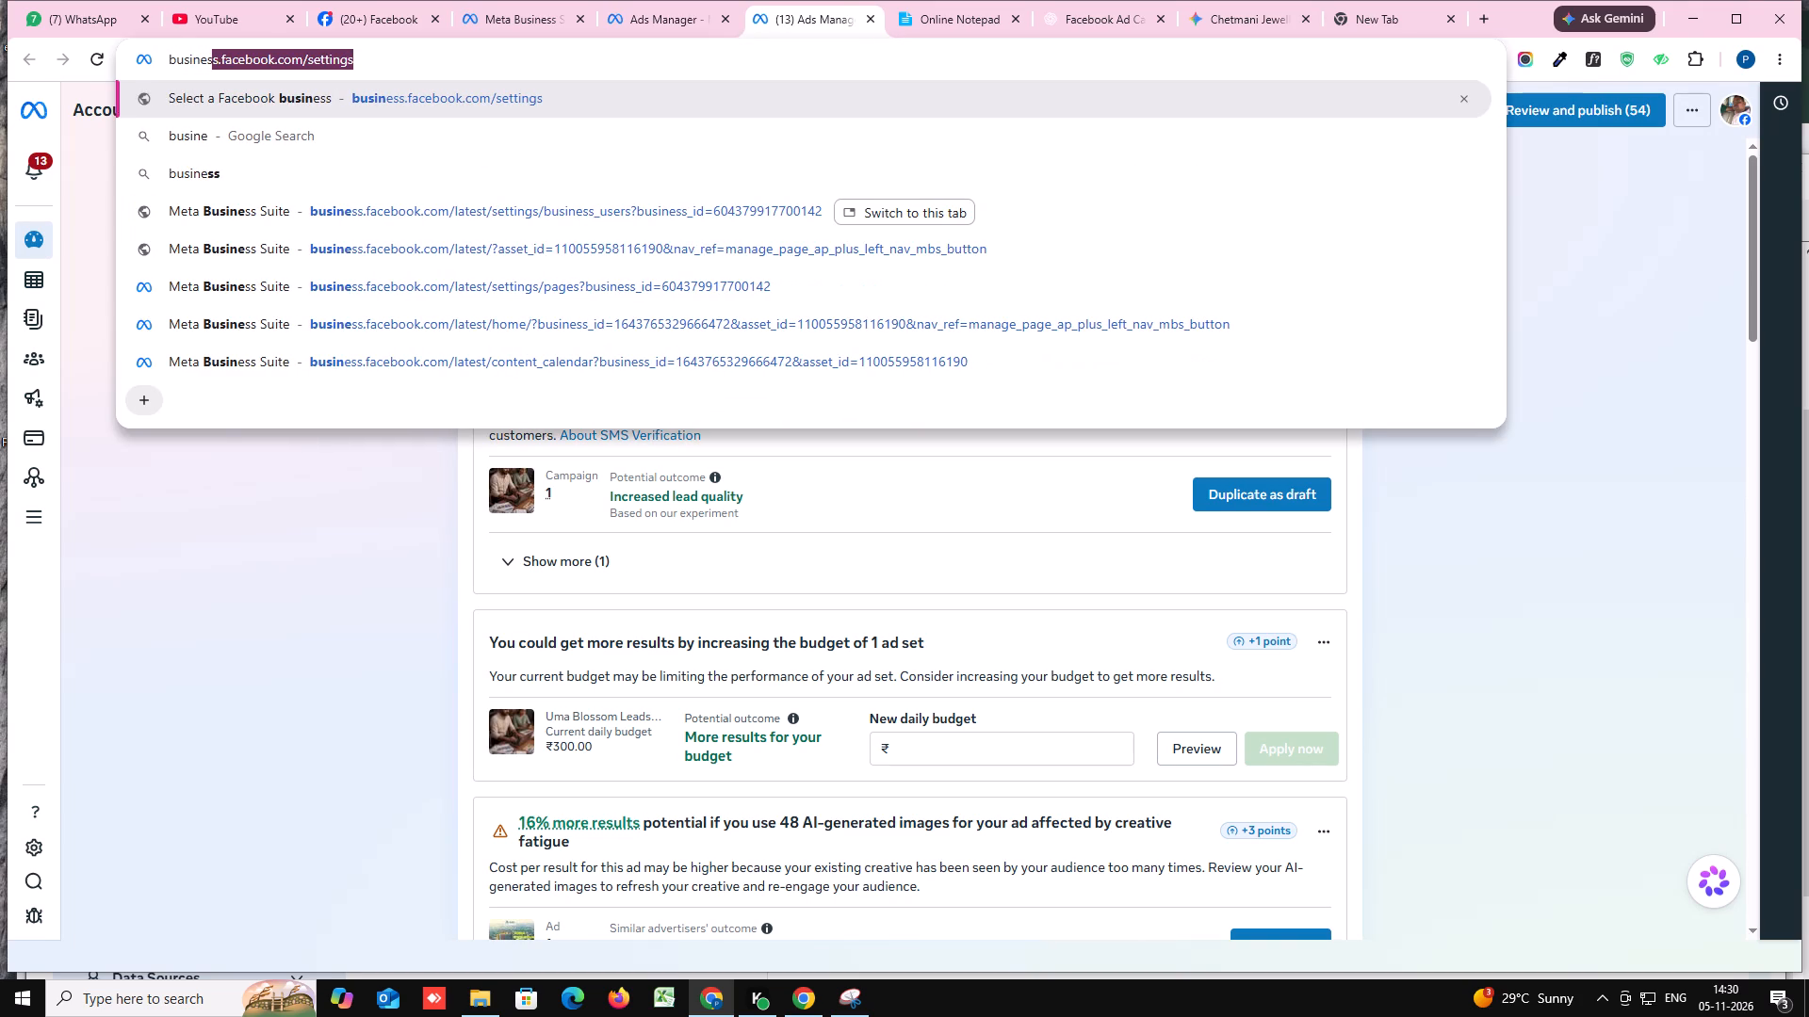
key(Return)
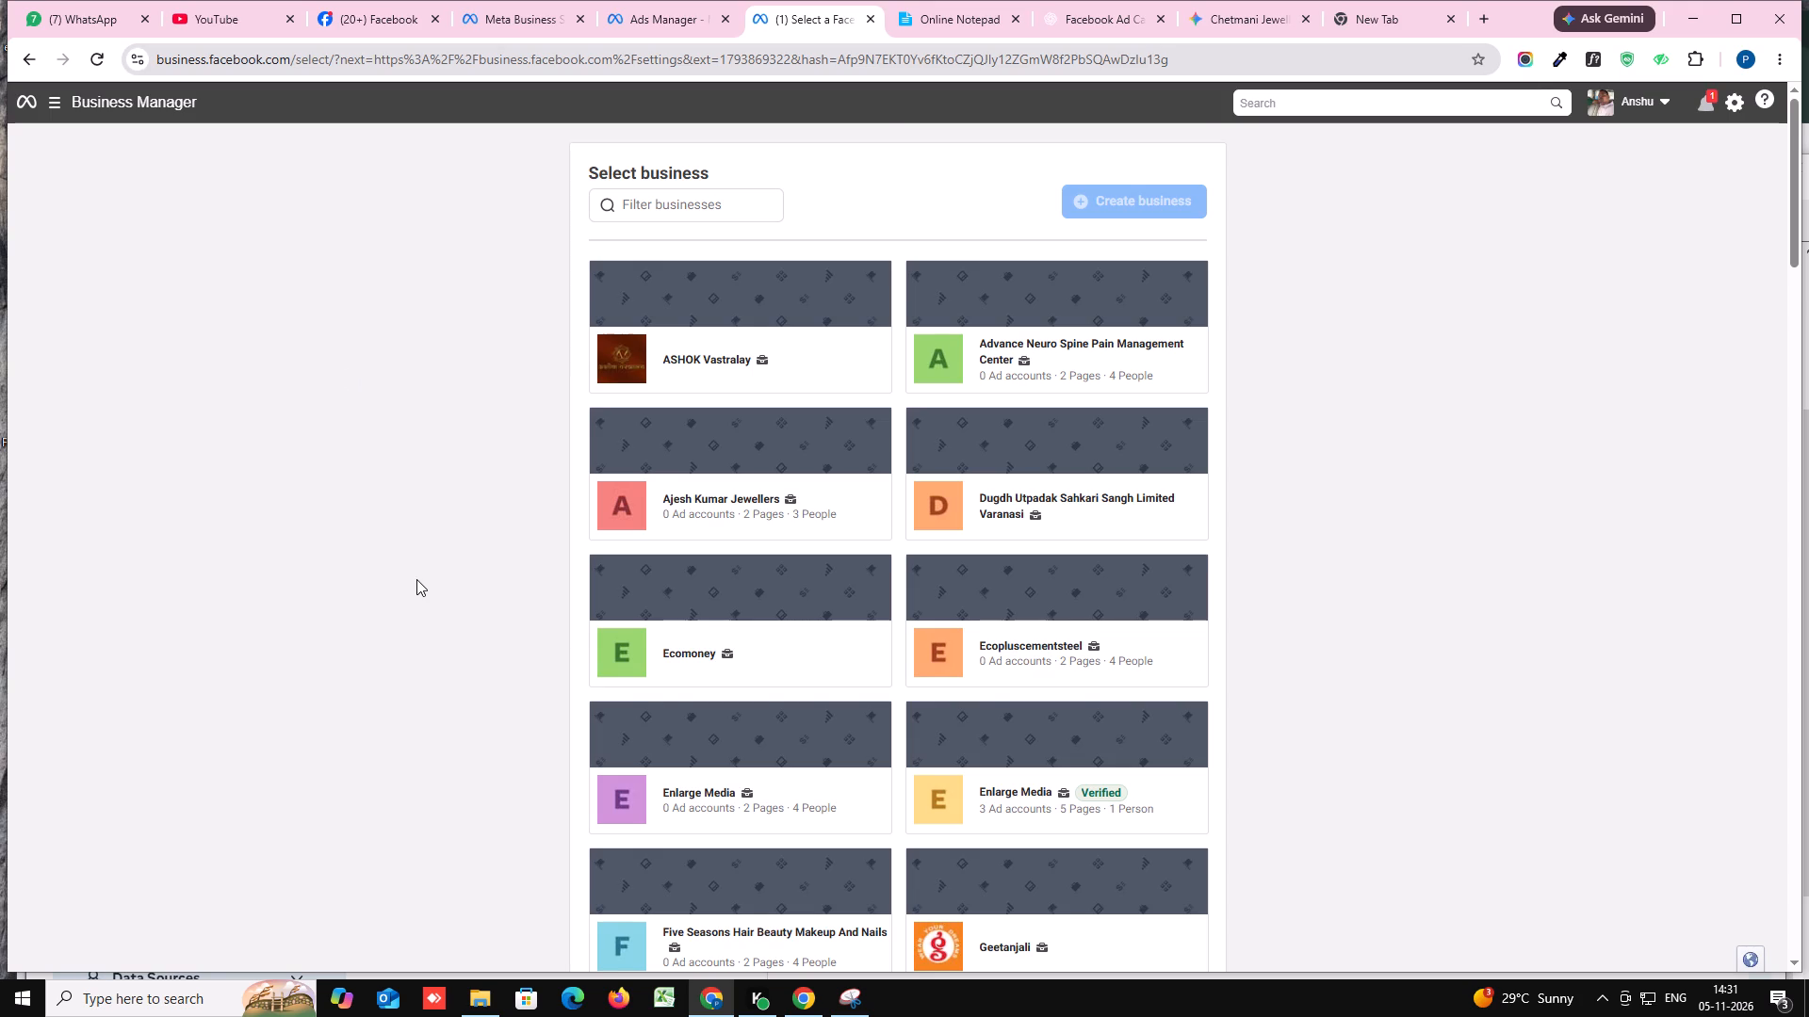
scroll(826, 773, down, 2)
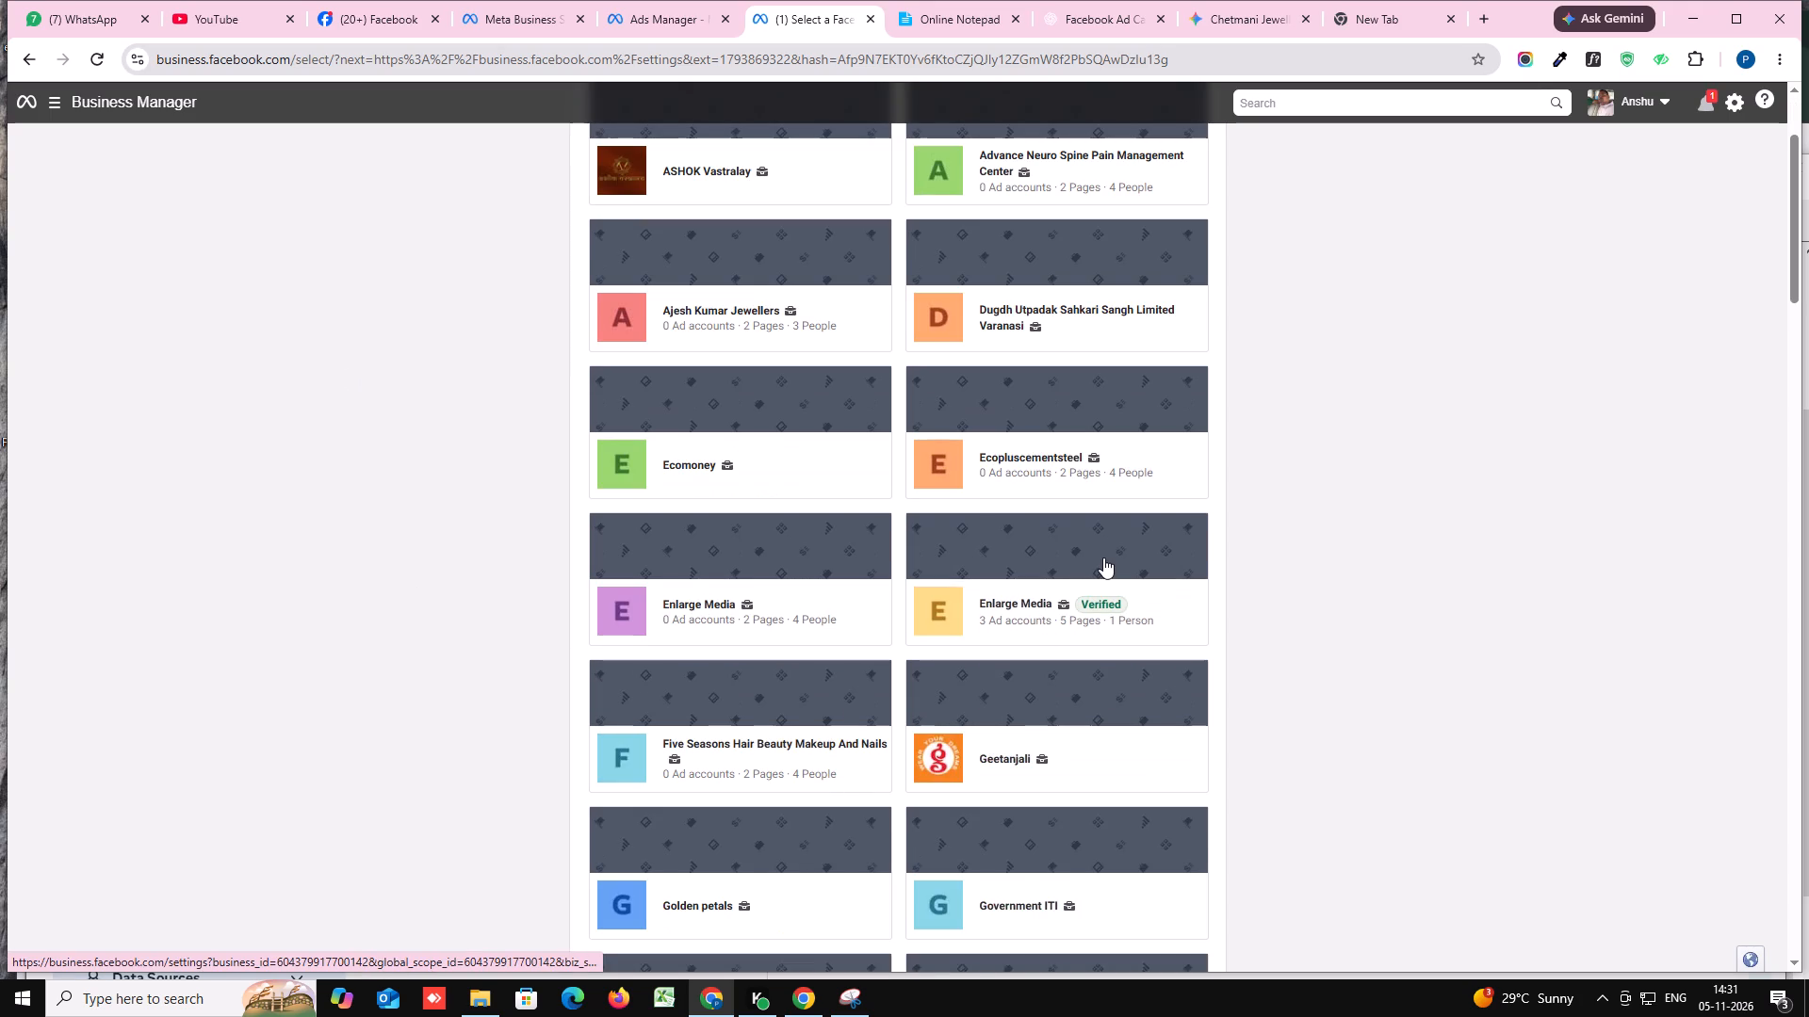
click(1103, 557)
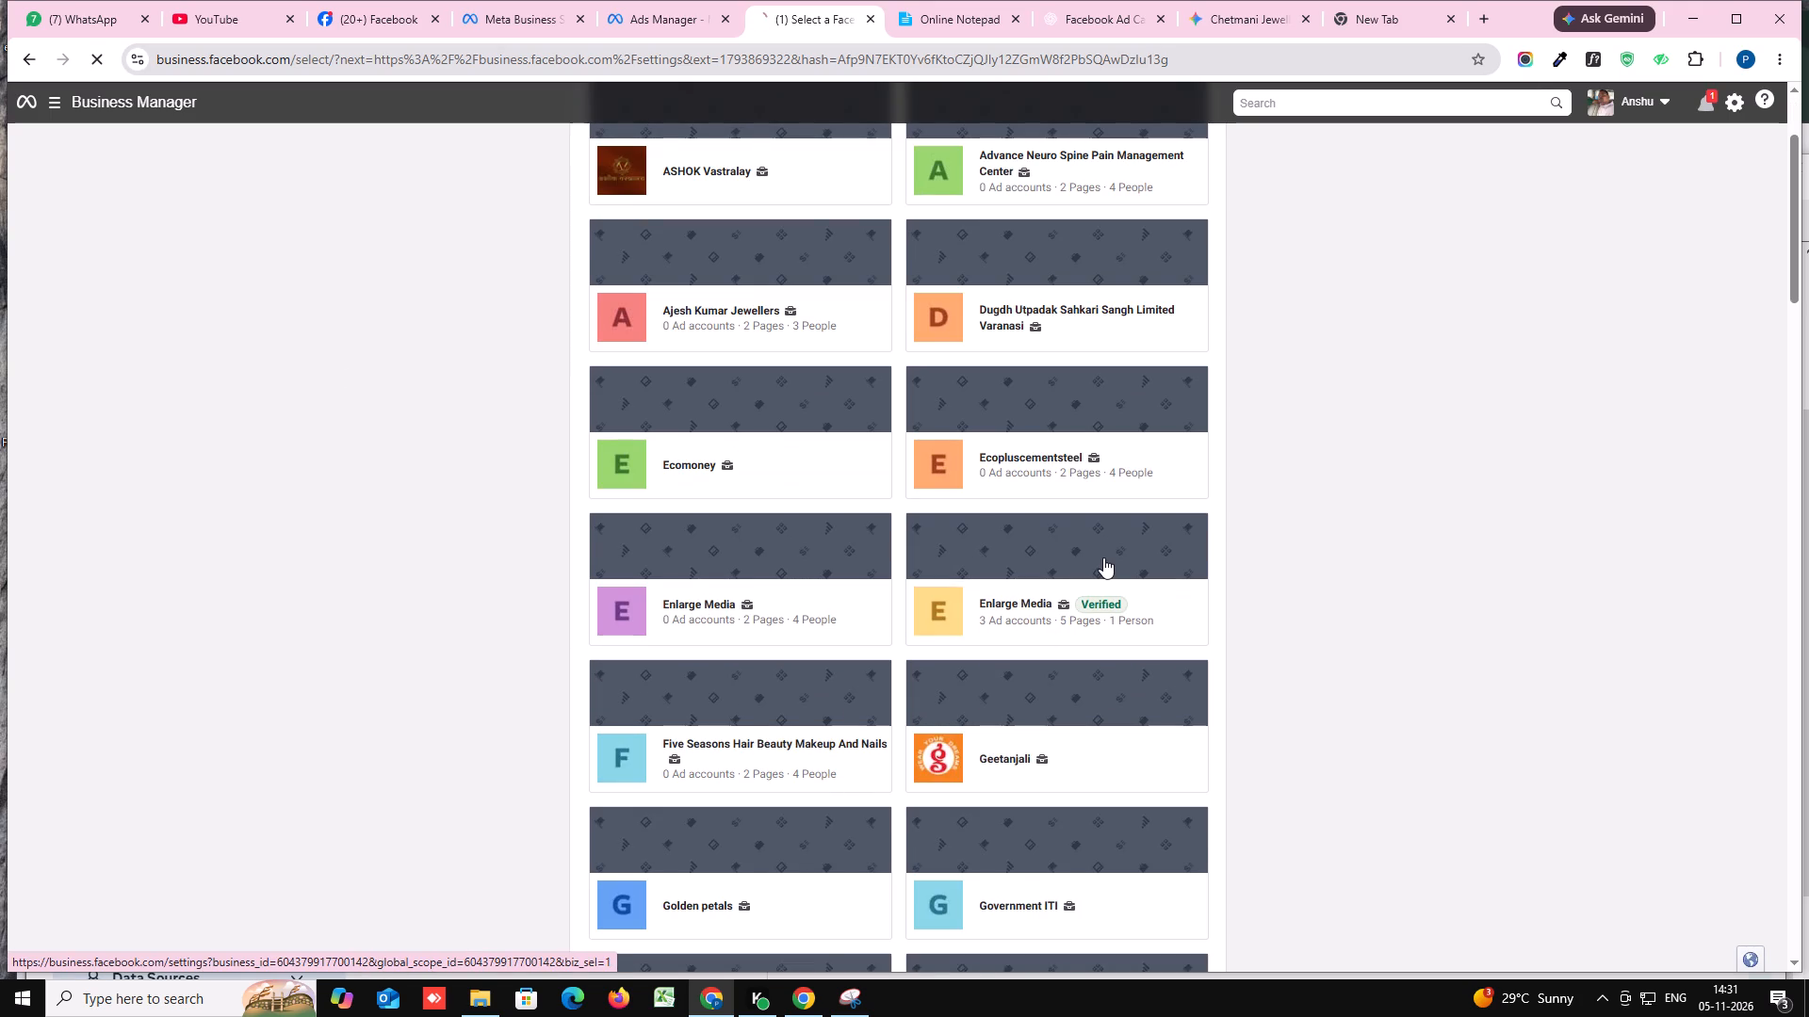
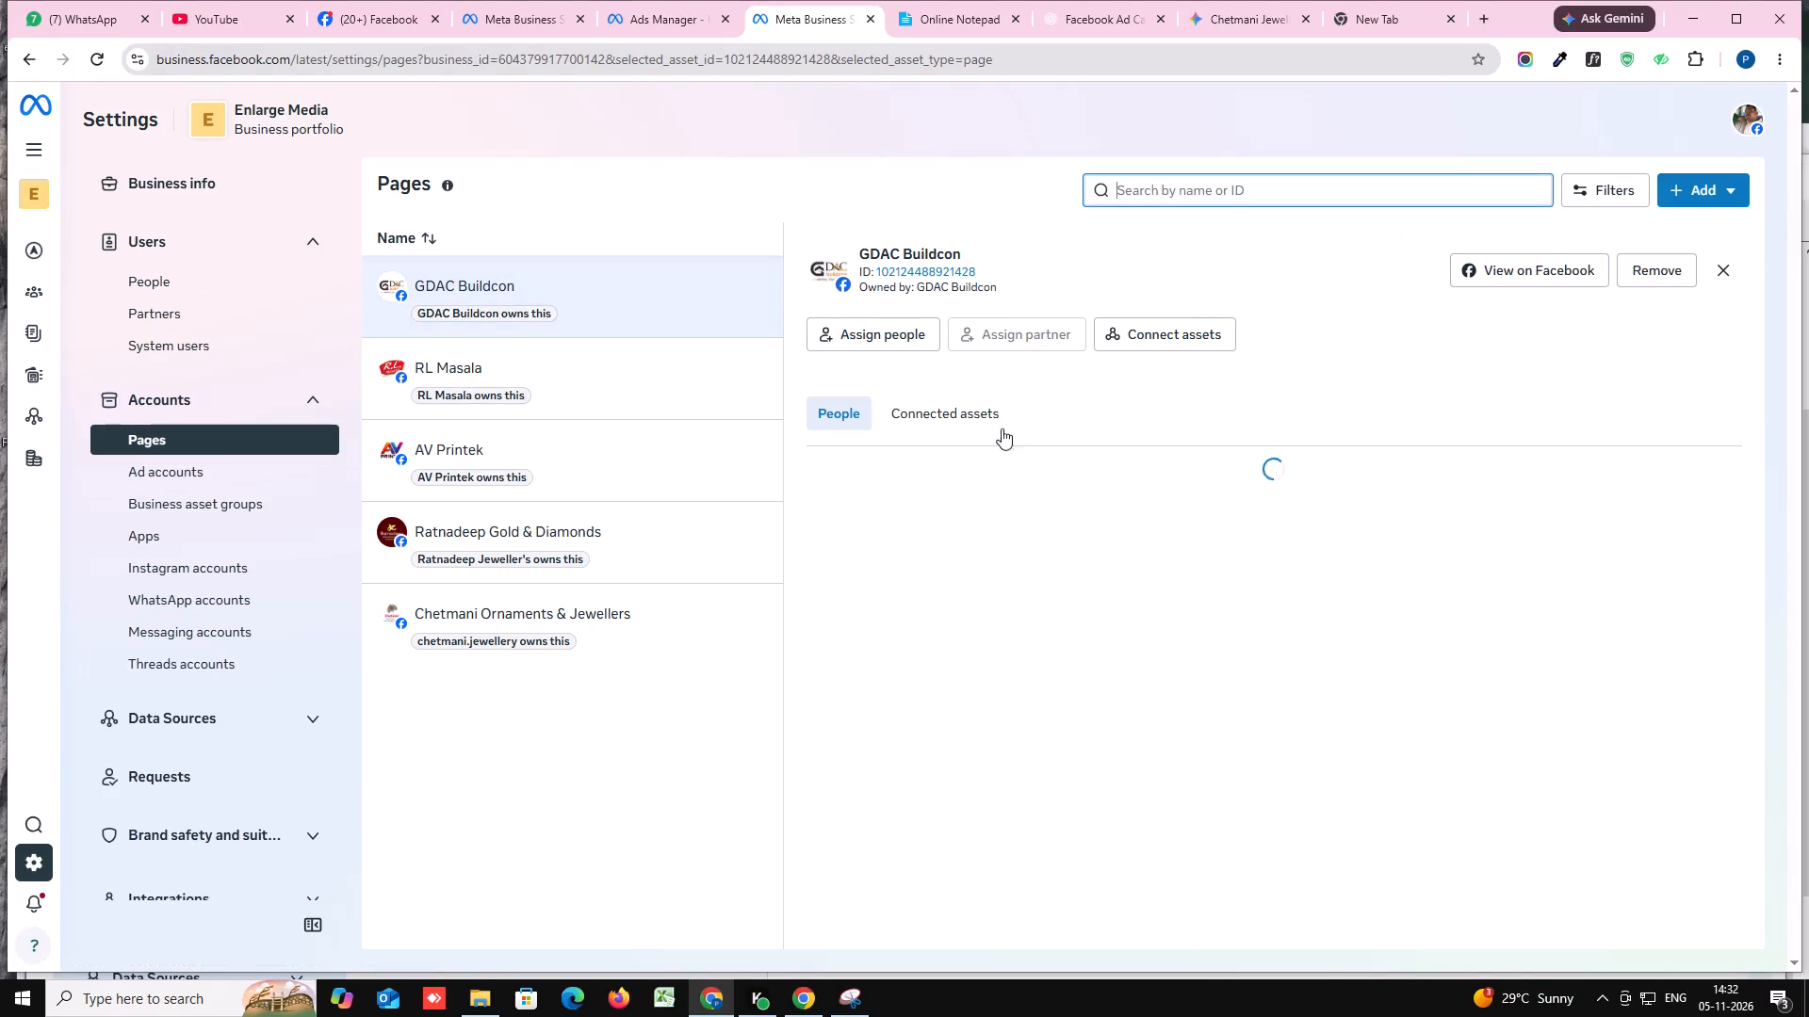
Assign your own user full access (everything except sensitive actions) to the GDAC Buildcon Facebook Page.
click(891, 334)
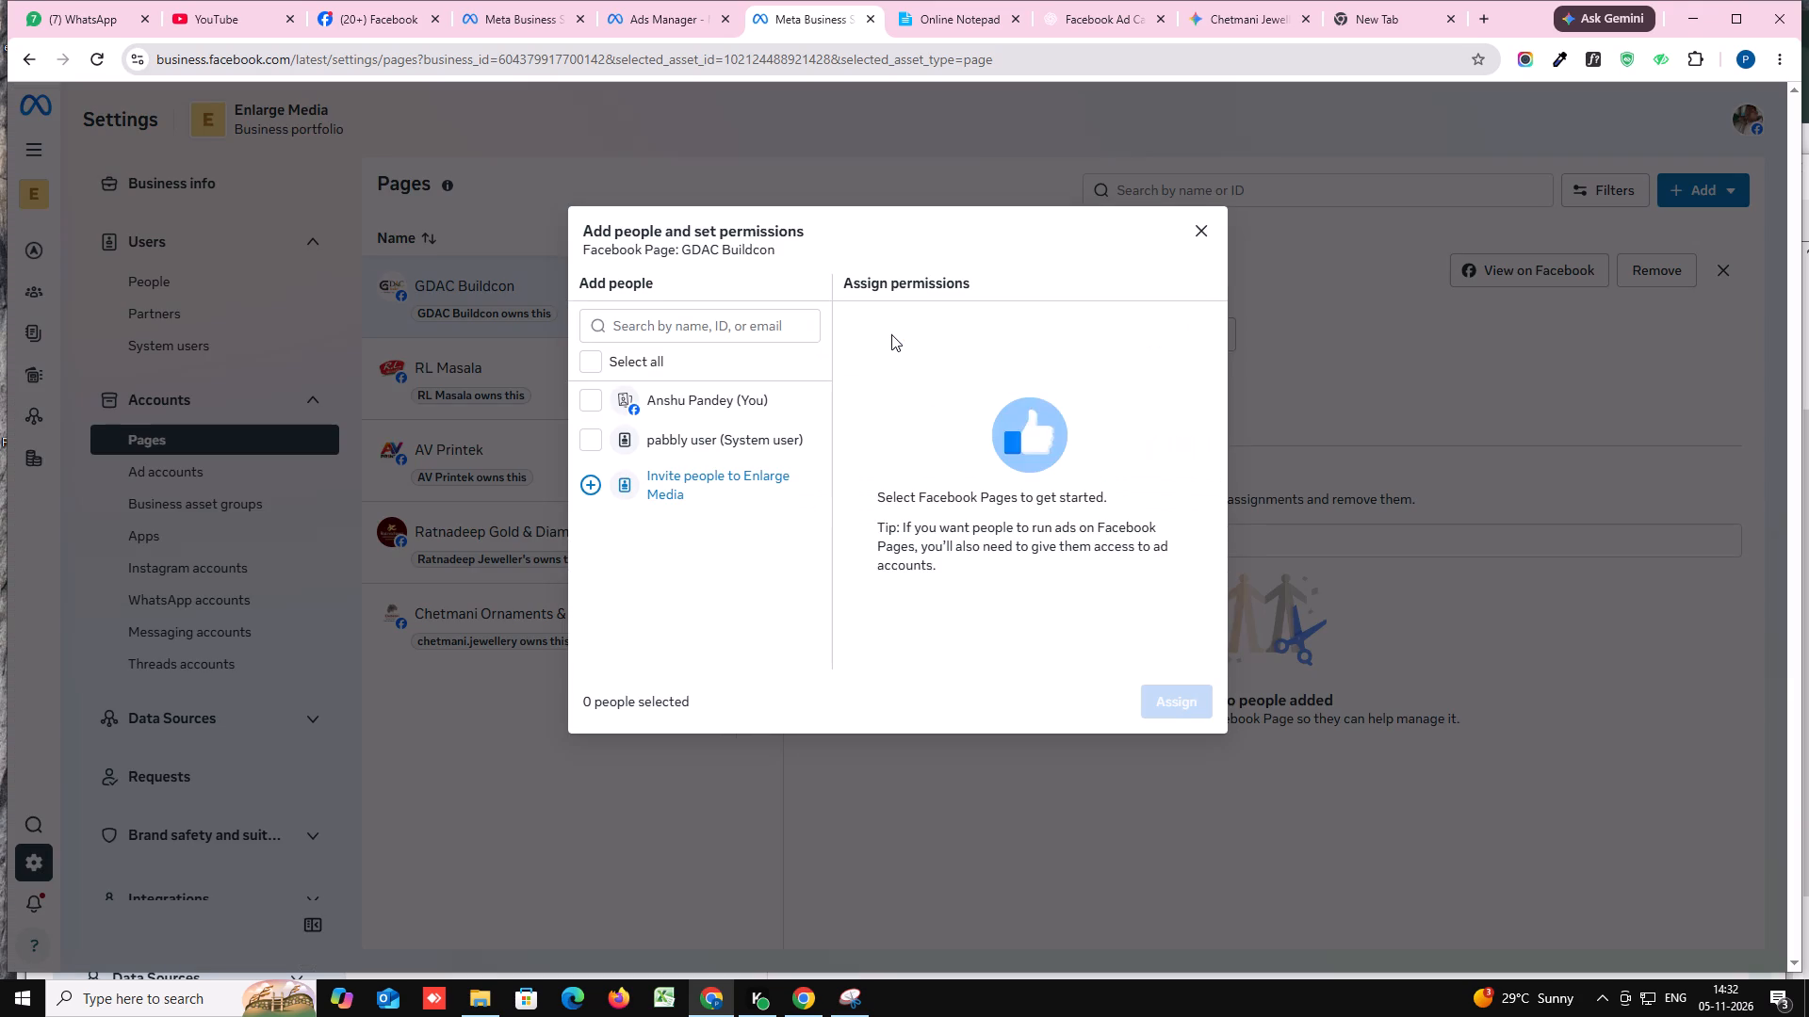
click(589, 399)
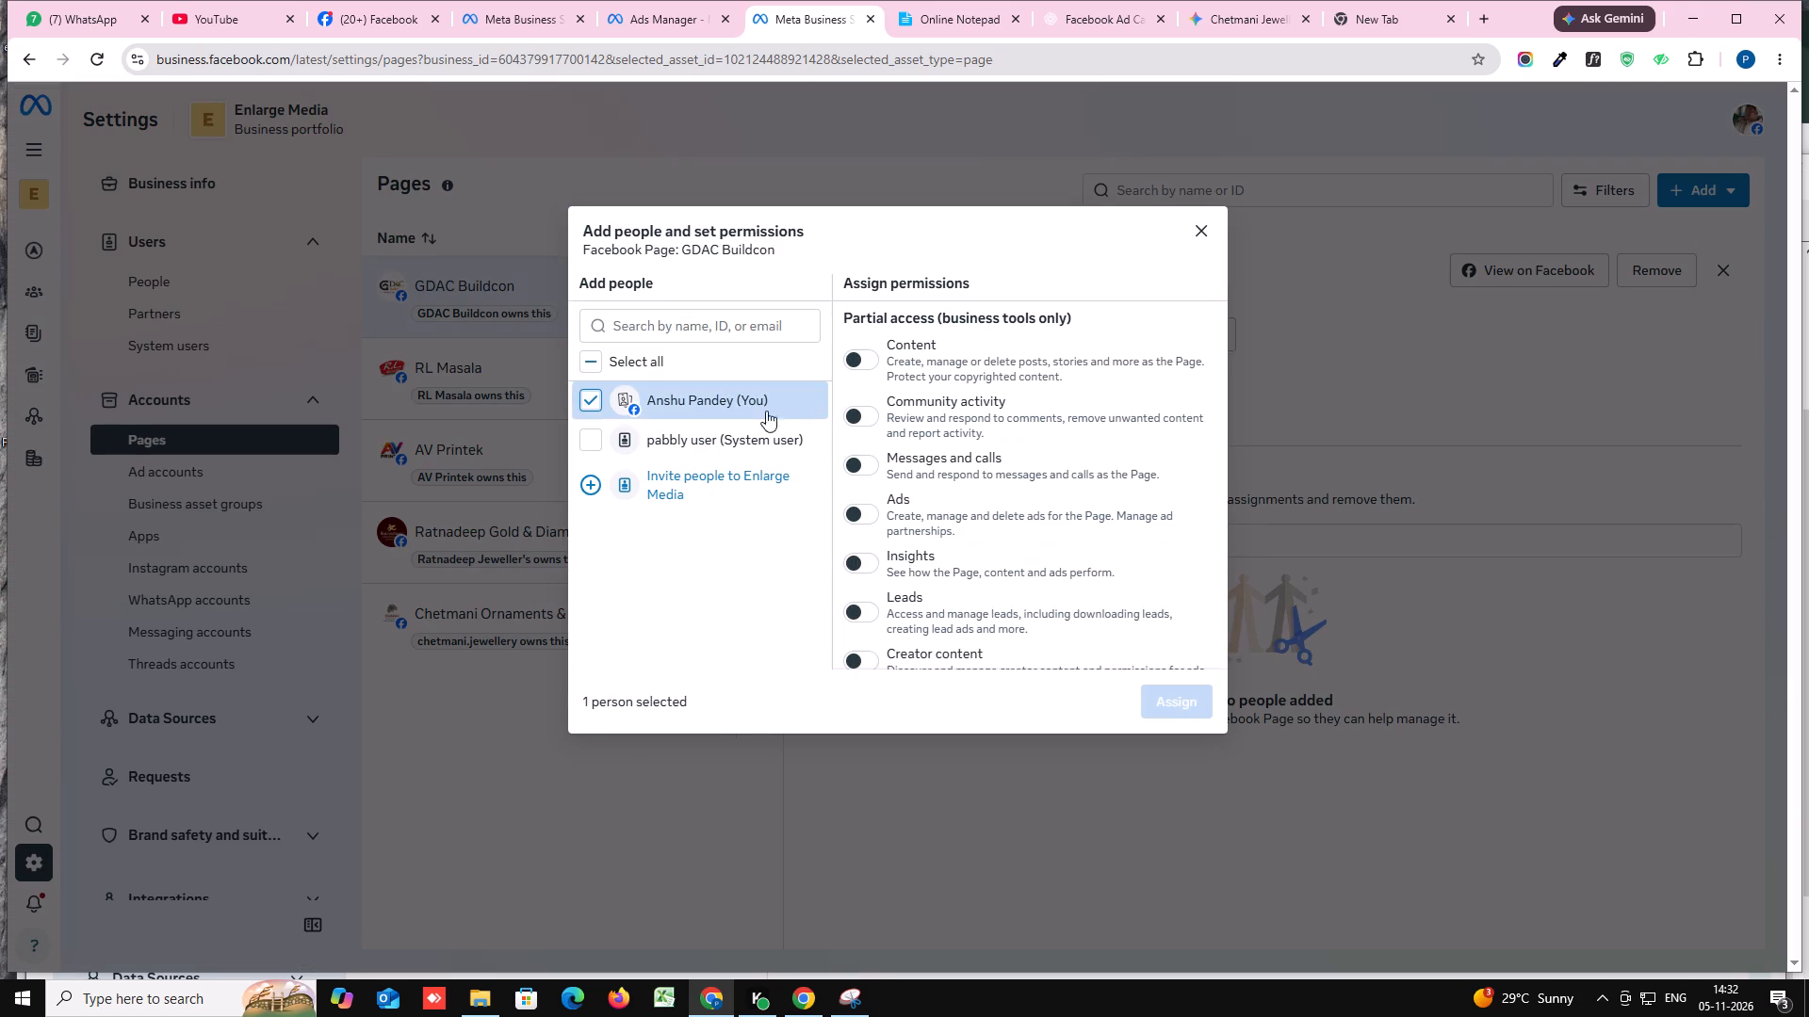
scroll(946, 485, down, 6)
click(844, 631)
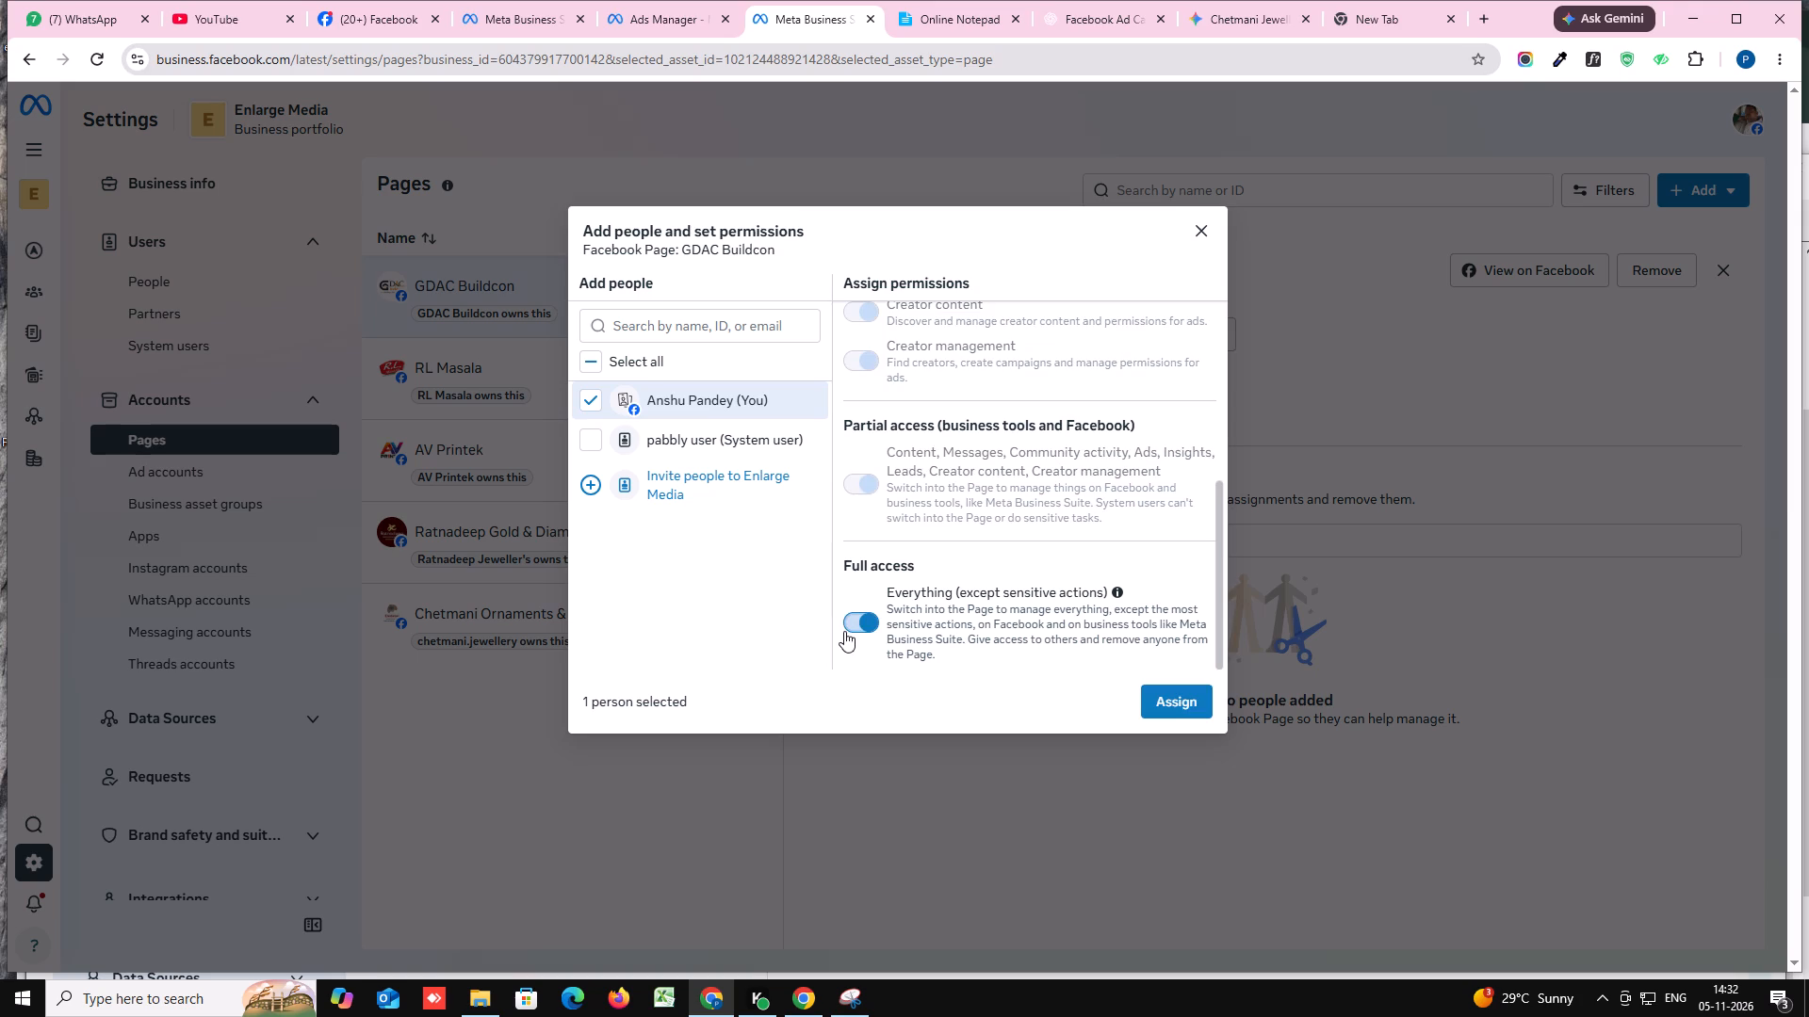
scroll(1067, 460, up, 5)
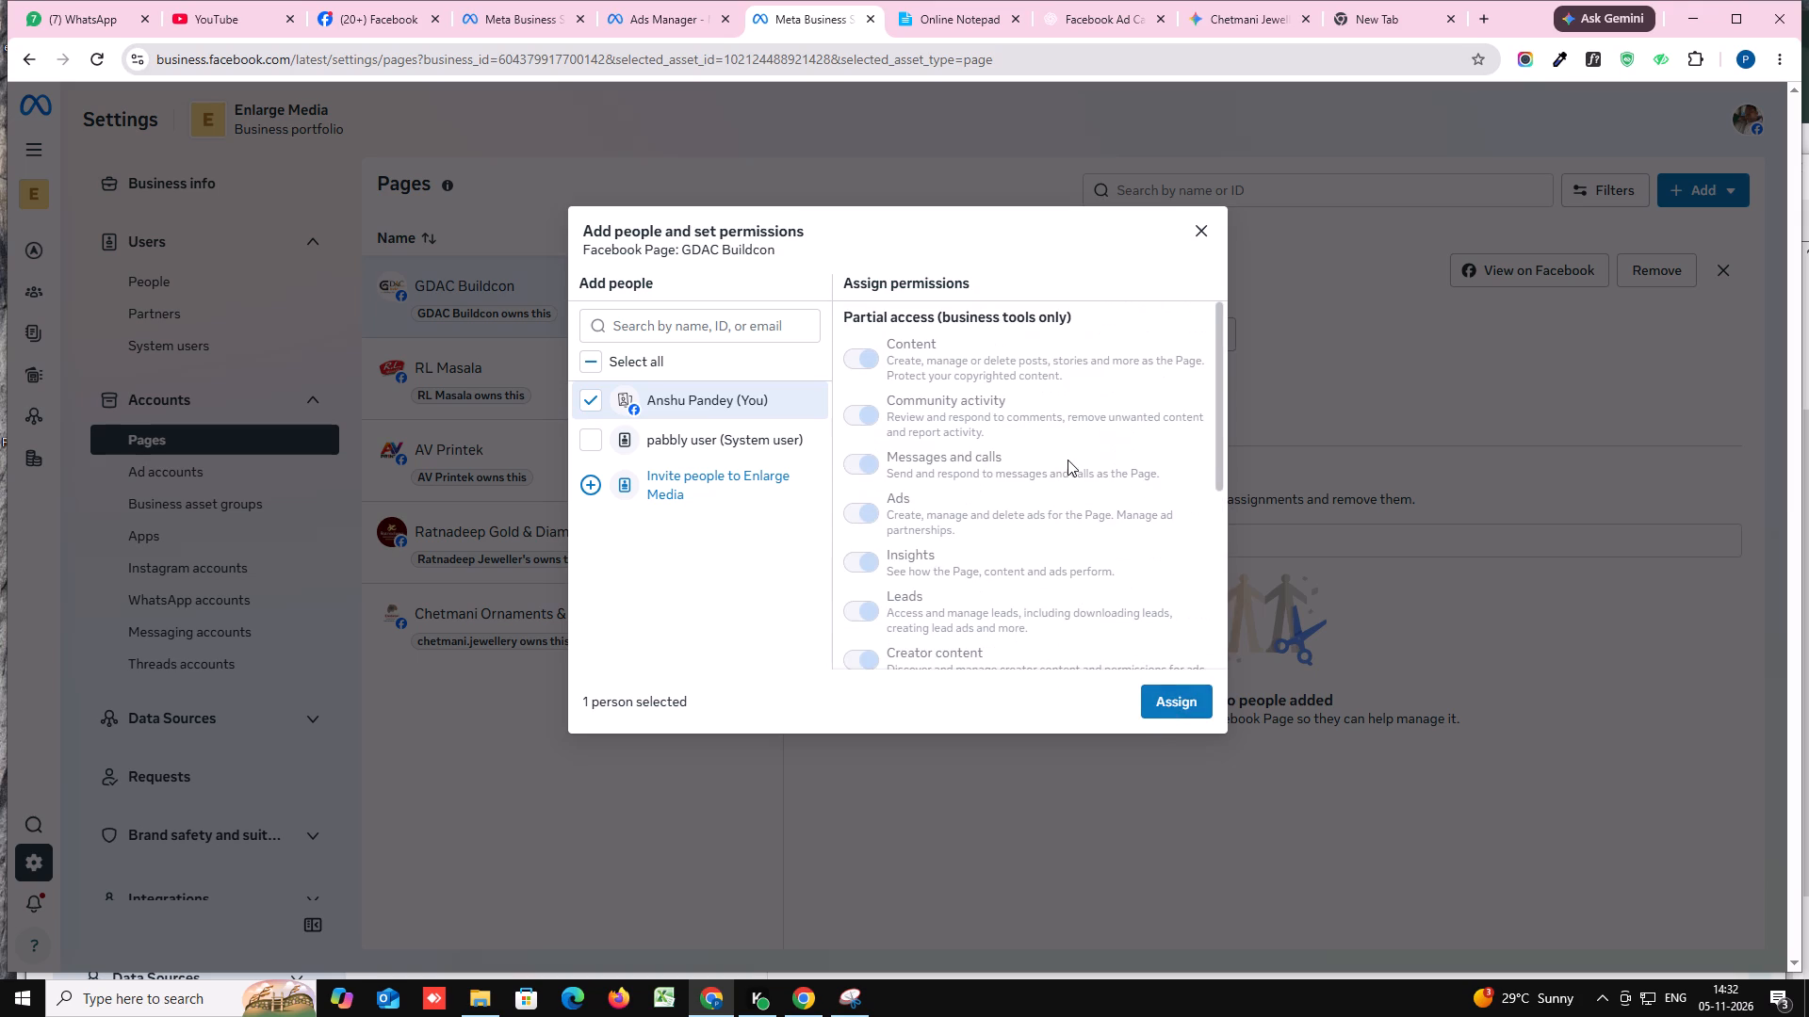
click(1155, 707)
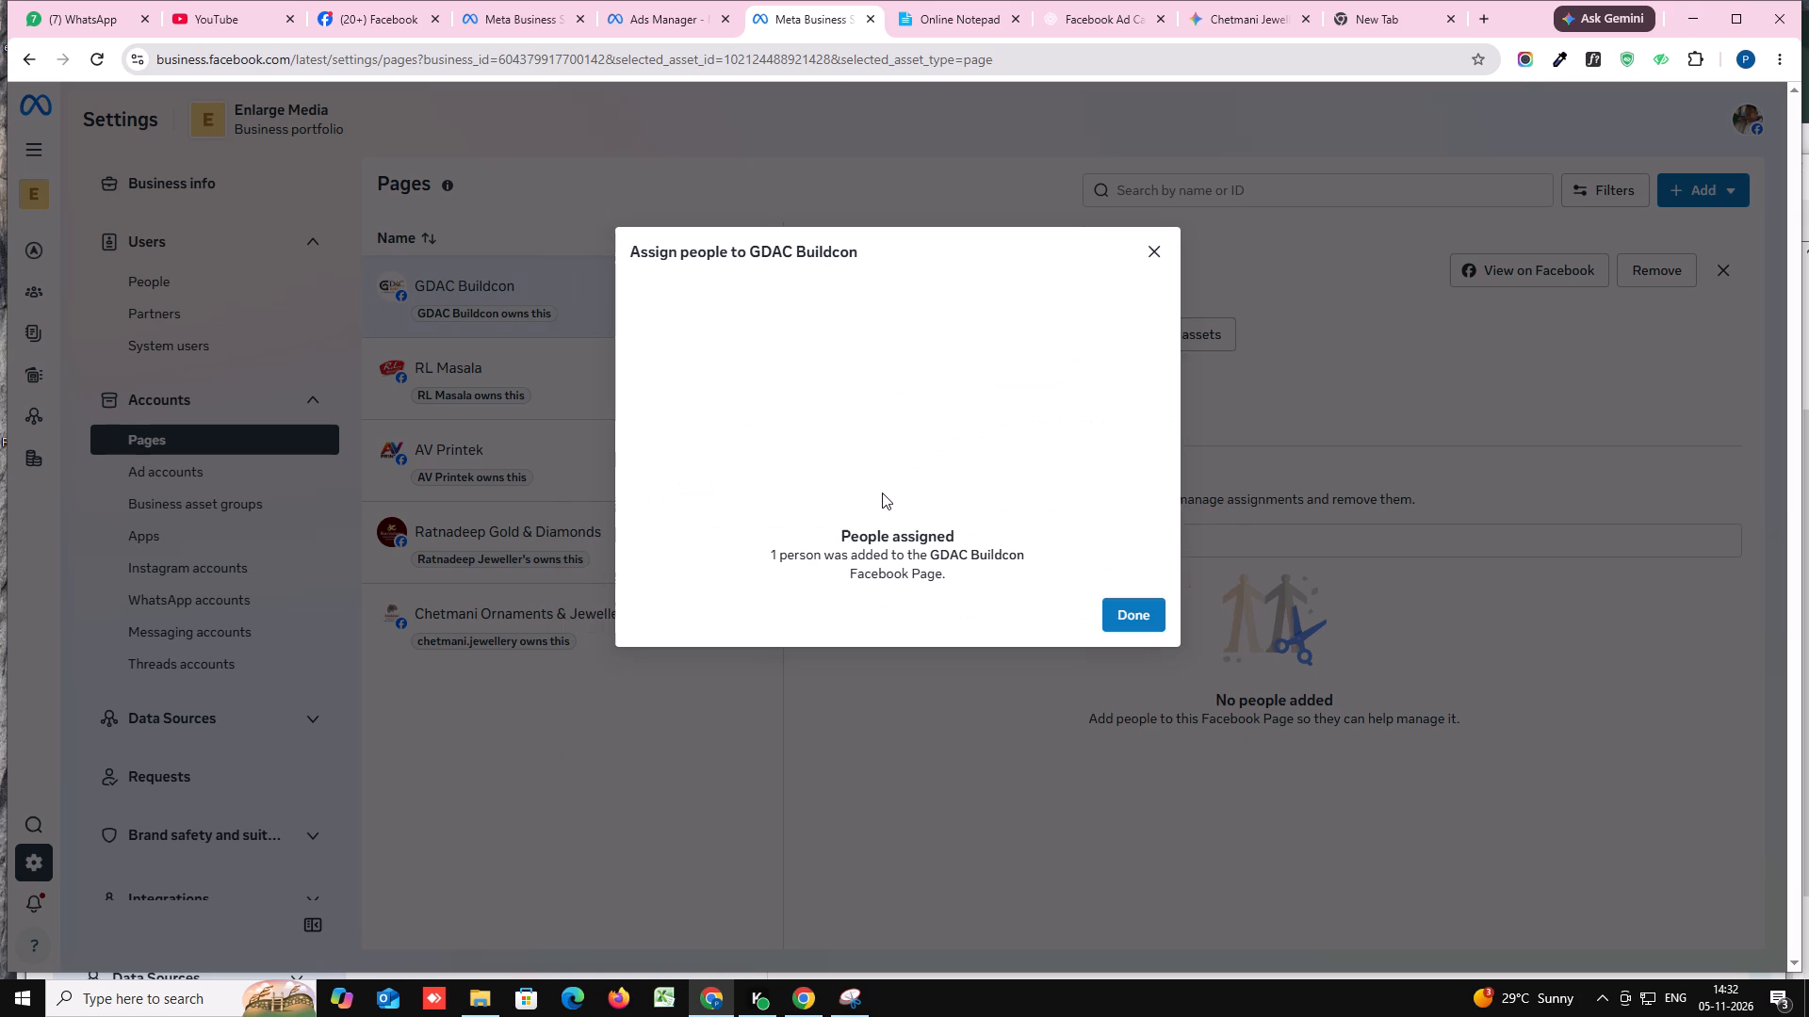
click(1157, 627)
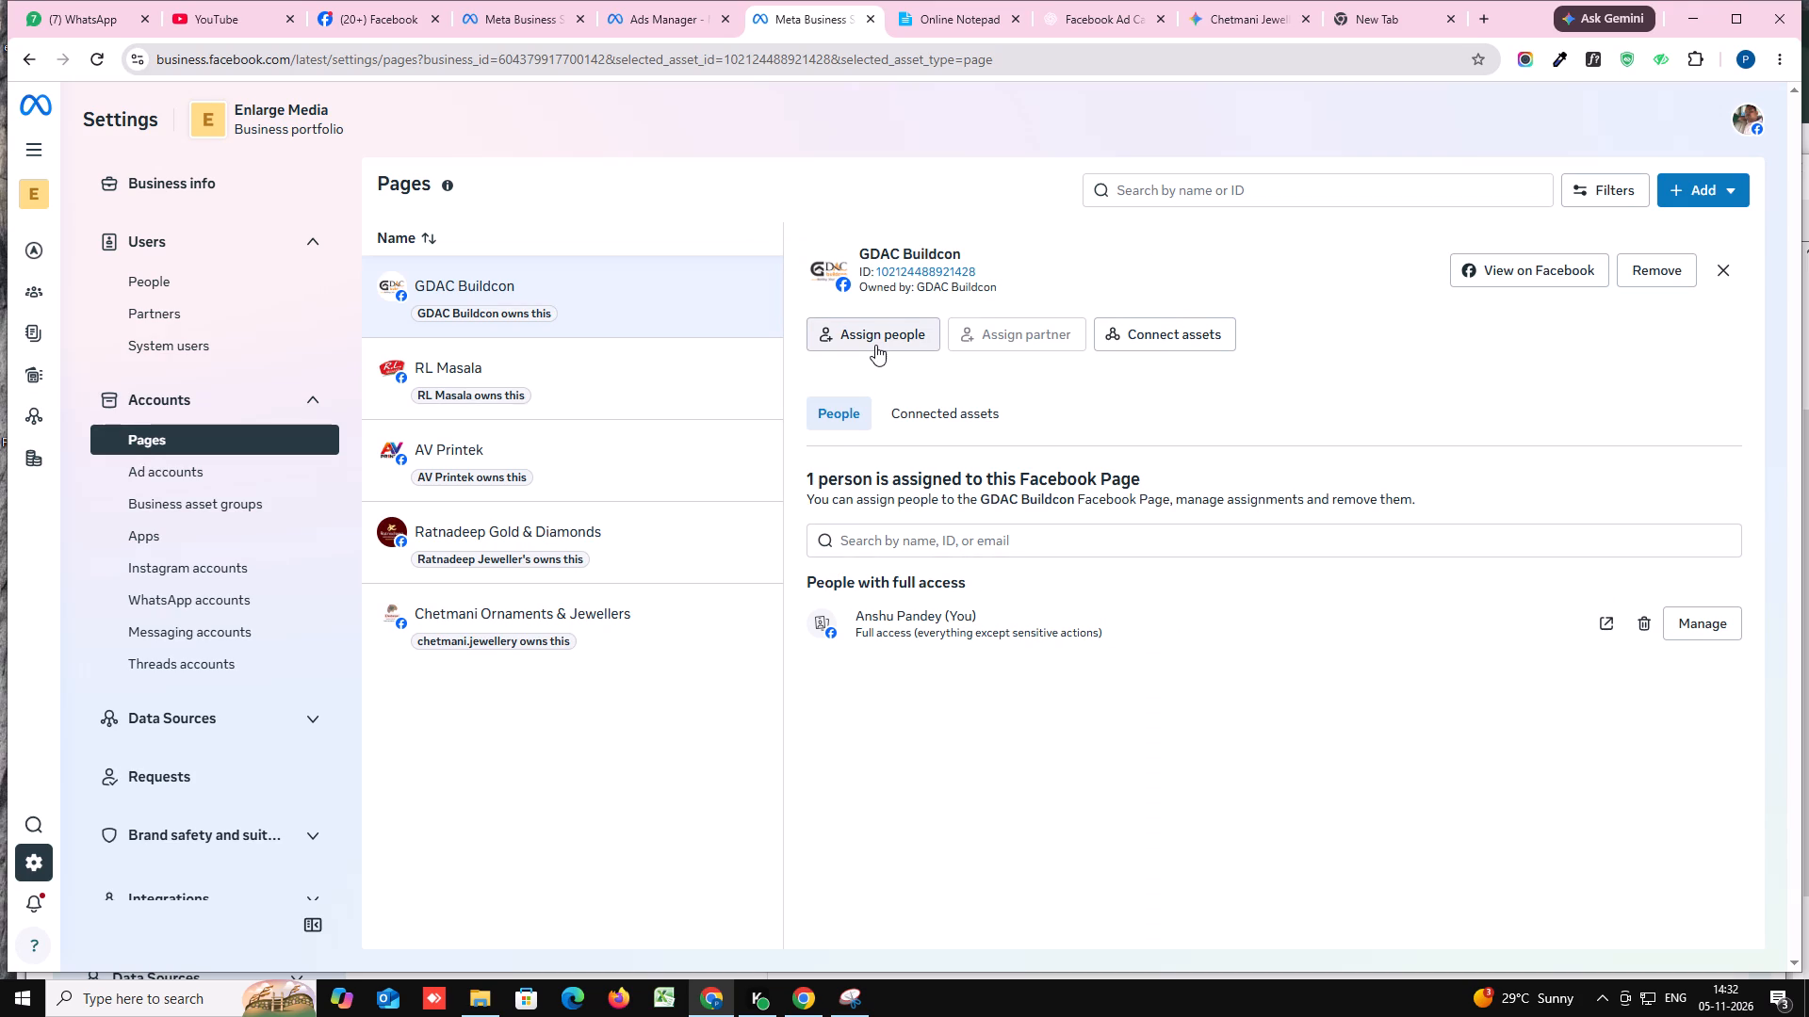
Check the assets connected to the GDAC Buildcon page and return to its list of assigned people.
click(930, 417)
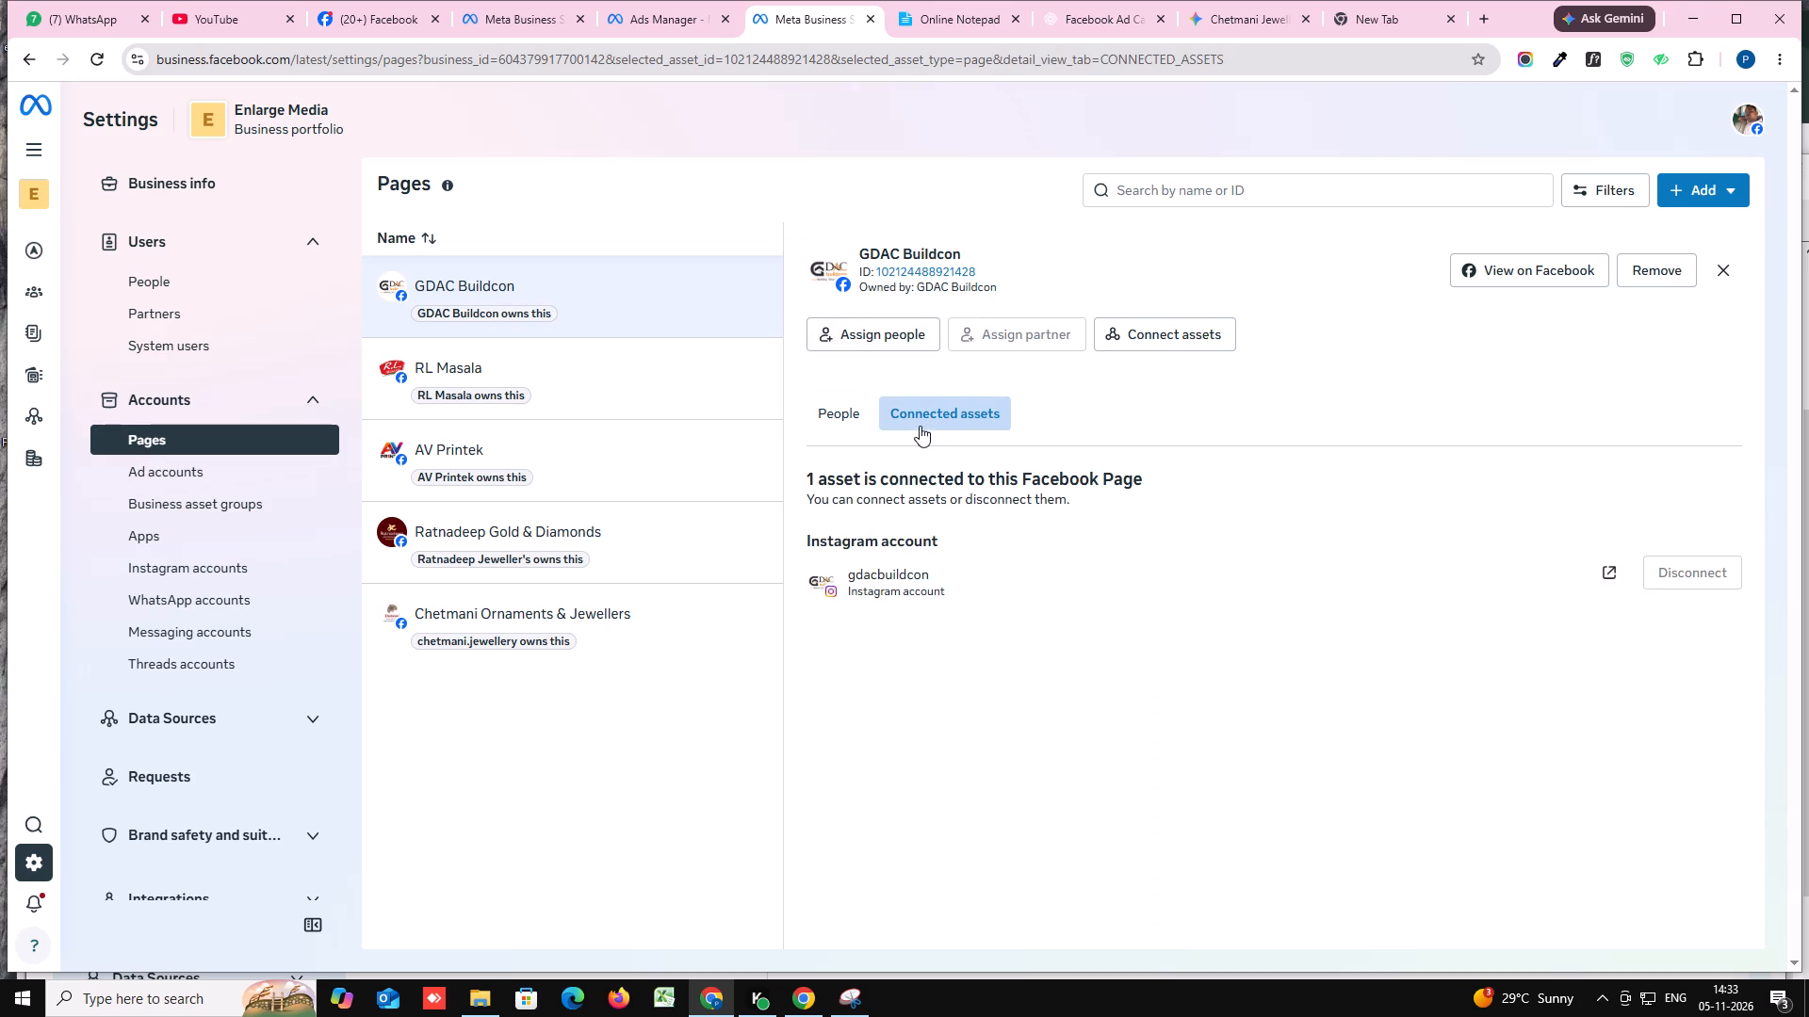
click(833, 411)
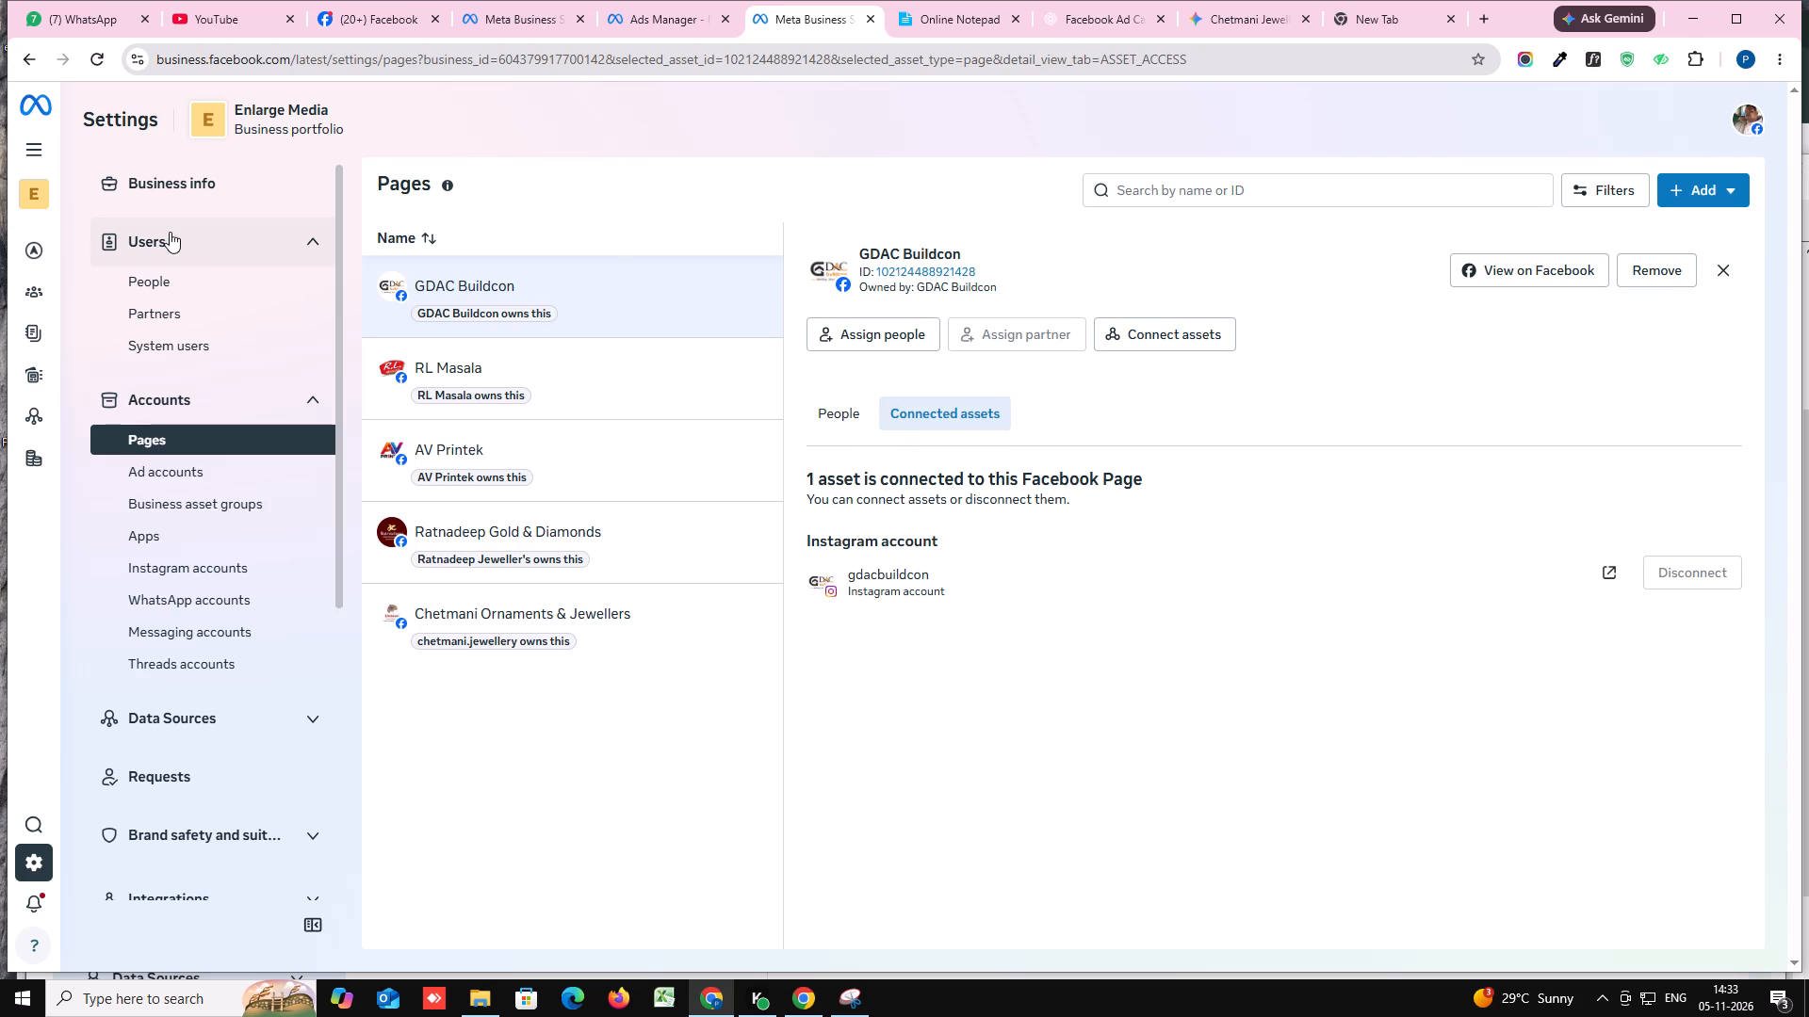
Close the other Meta Business browser tab and the Ads Manager tab.
click(583, 21)
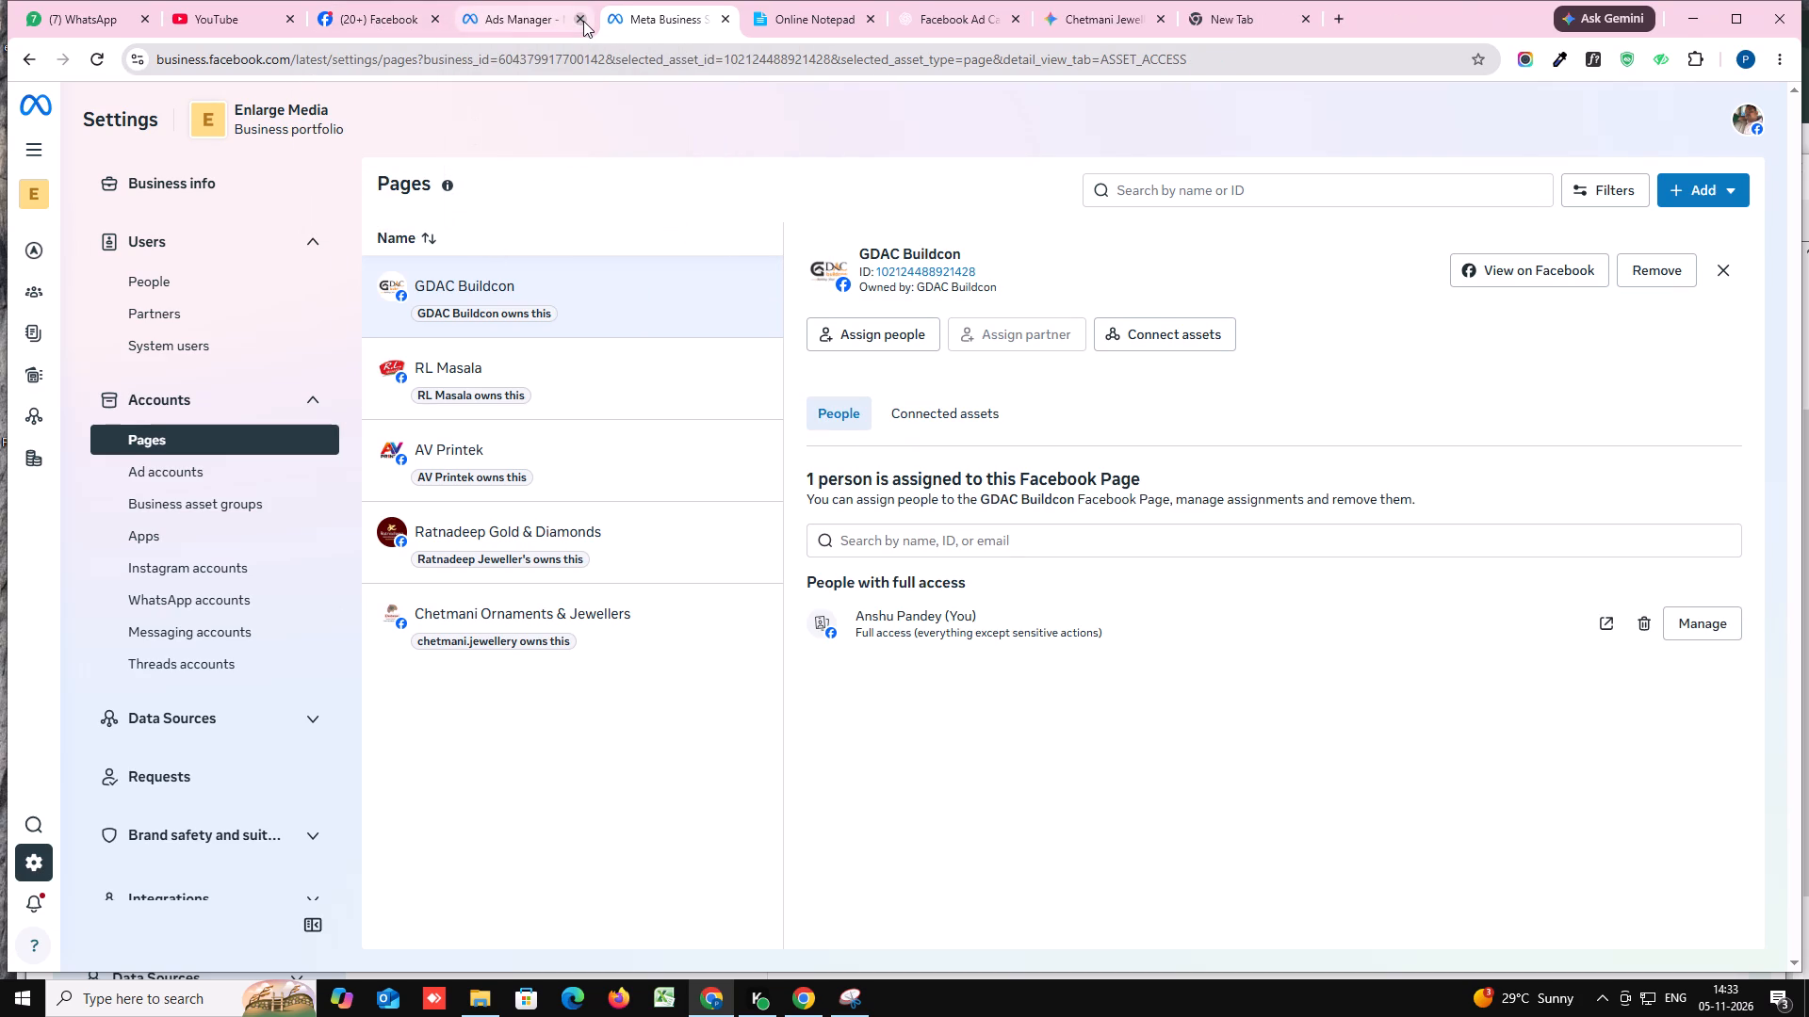
click(583, 21)
Reload the GDAC Buildcon page on Facebook and switch into it to start managing it.
click(389, 13)
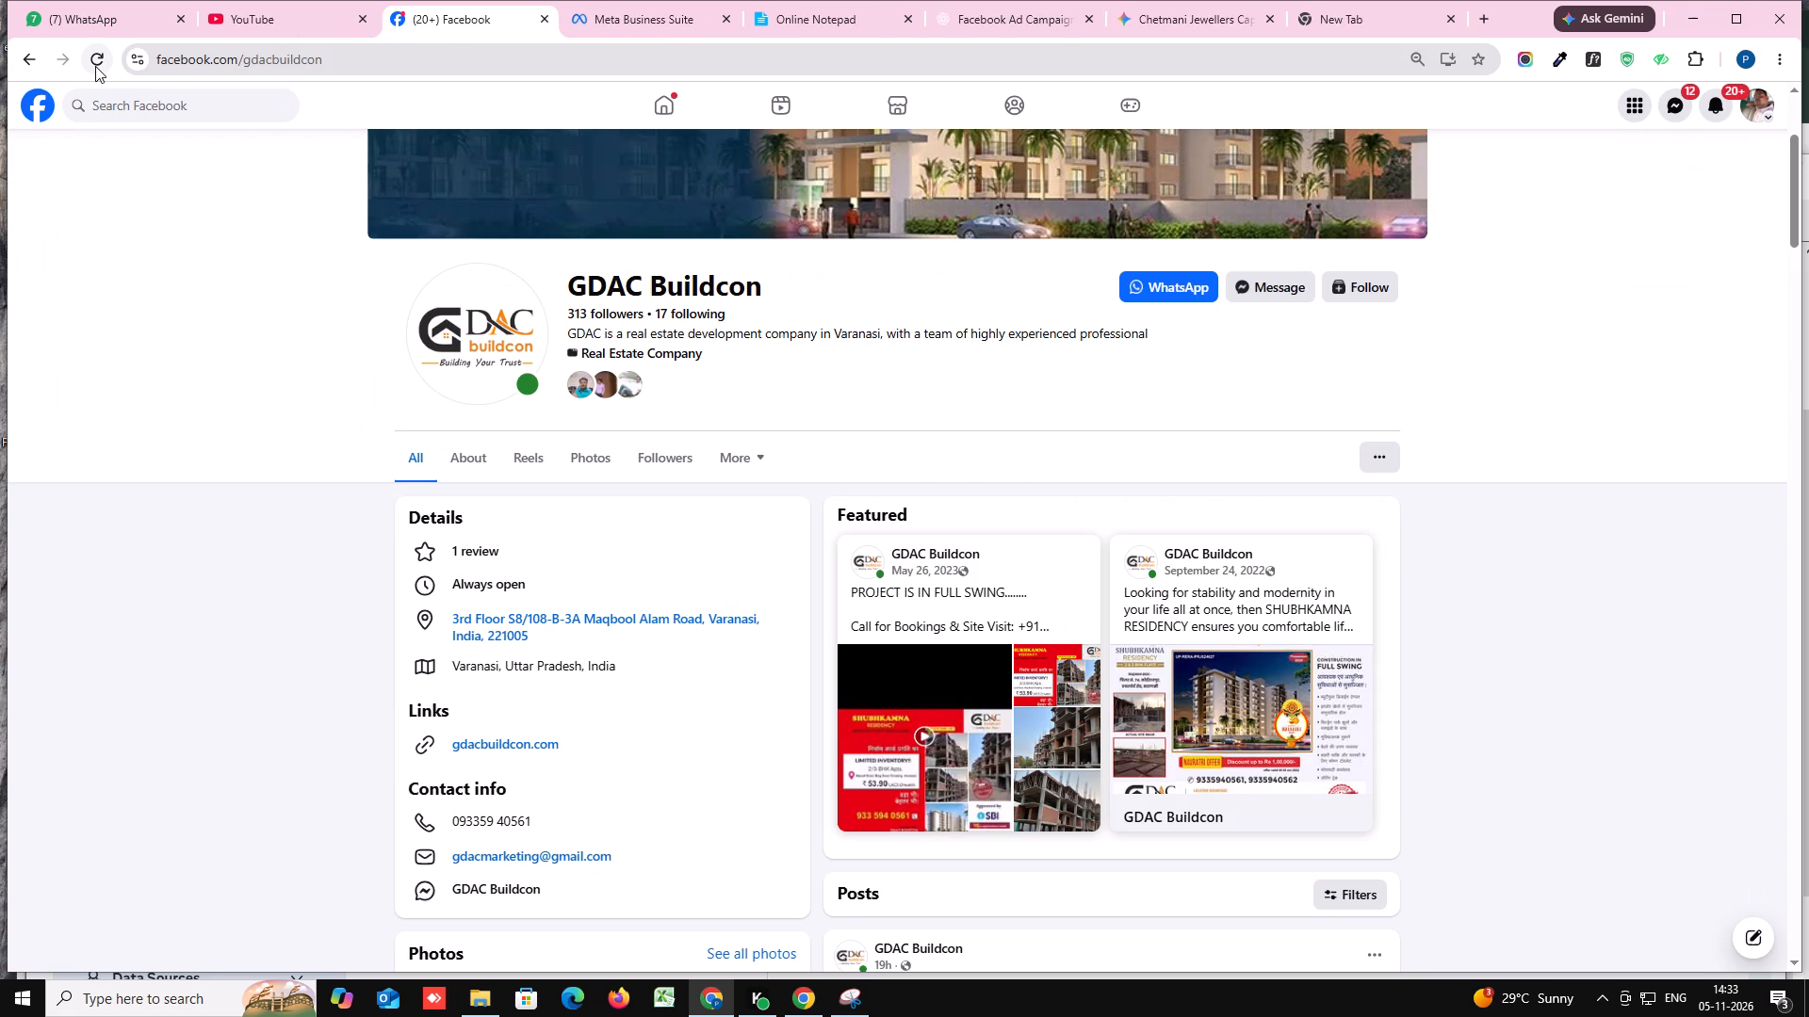
click(95, 65)
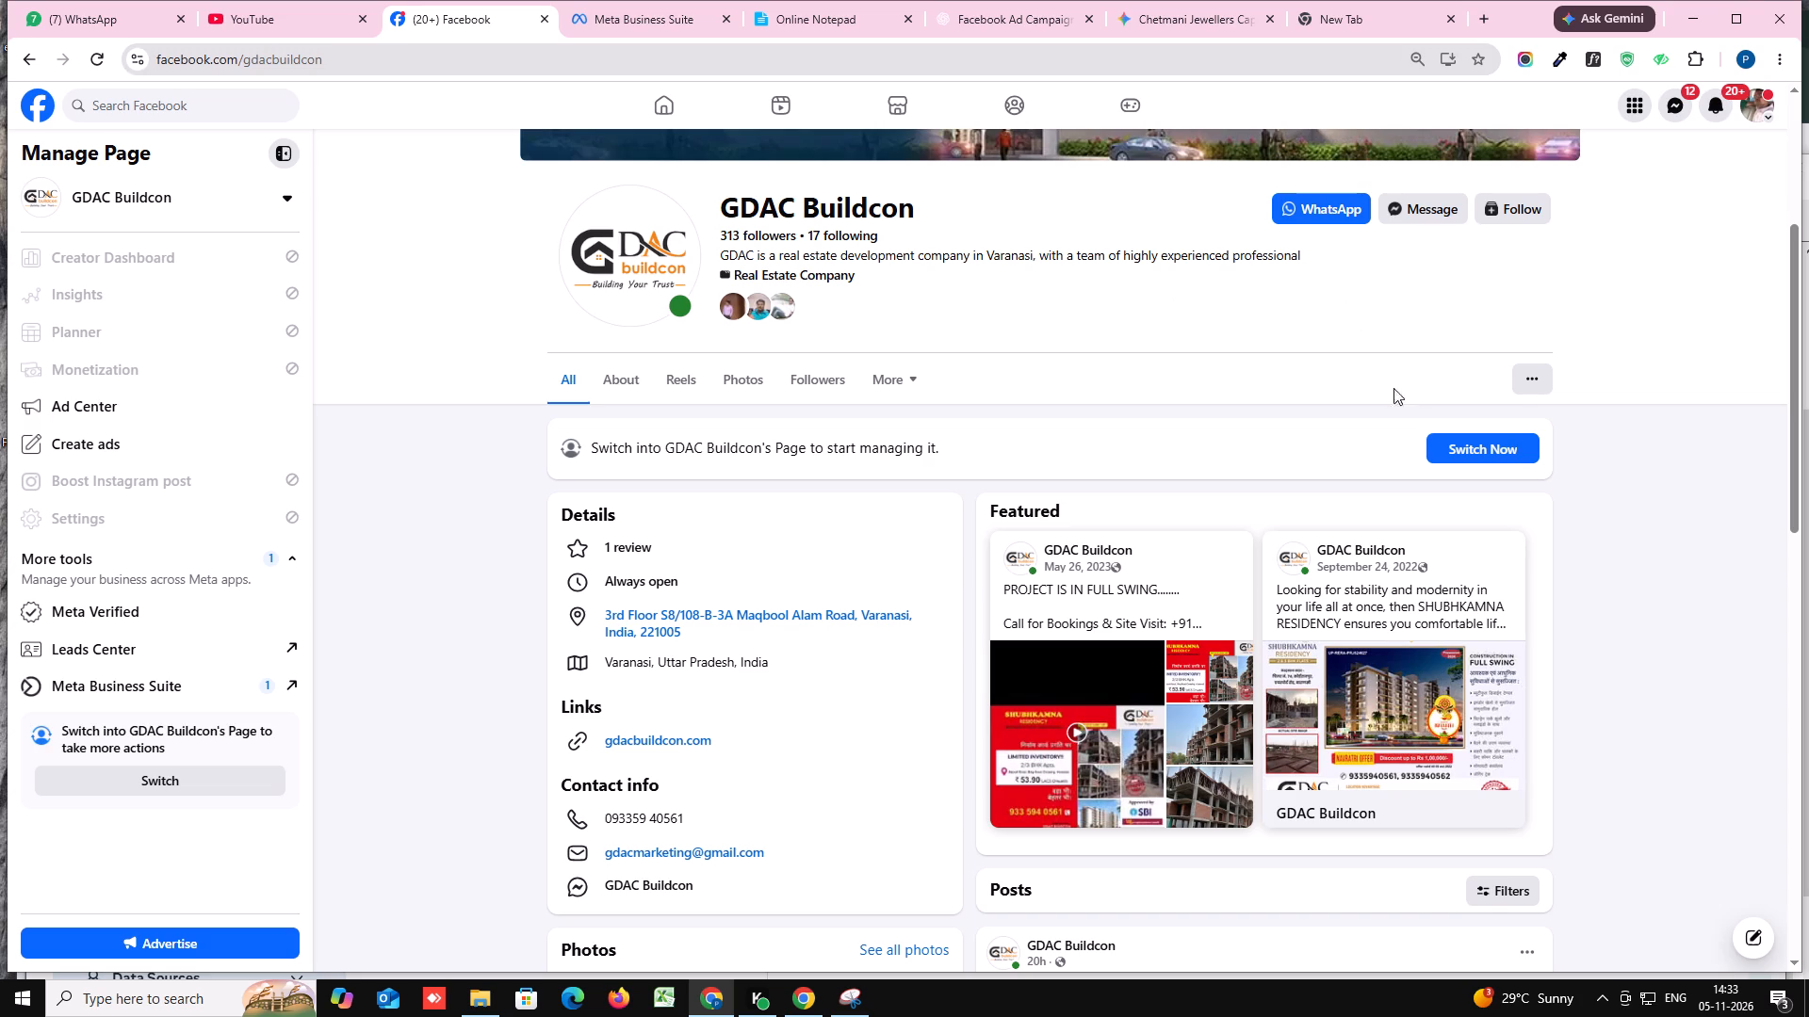
click(1477, 459)
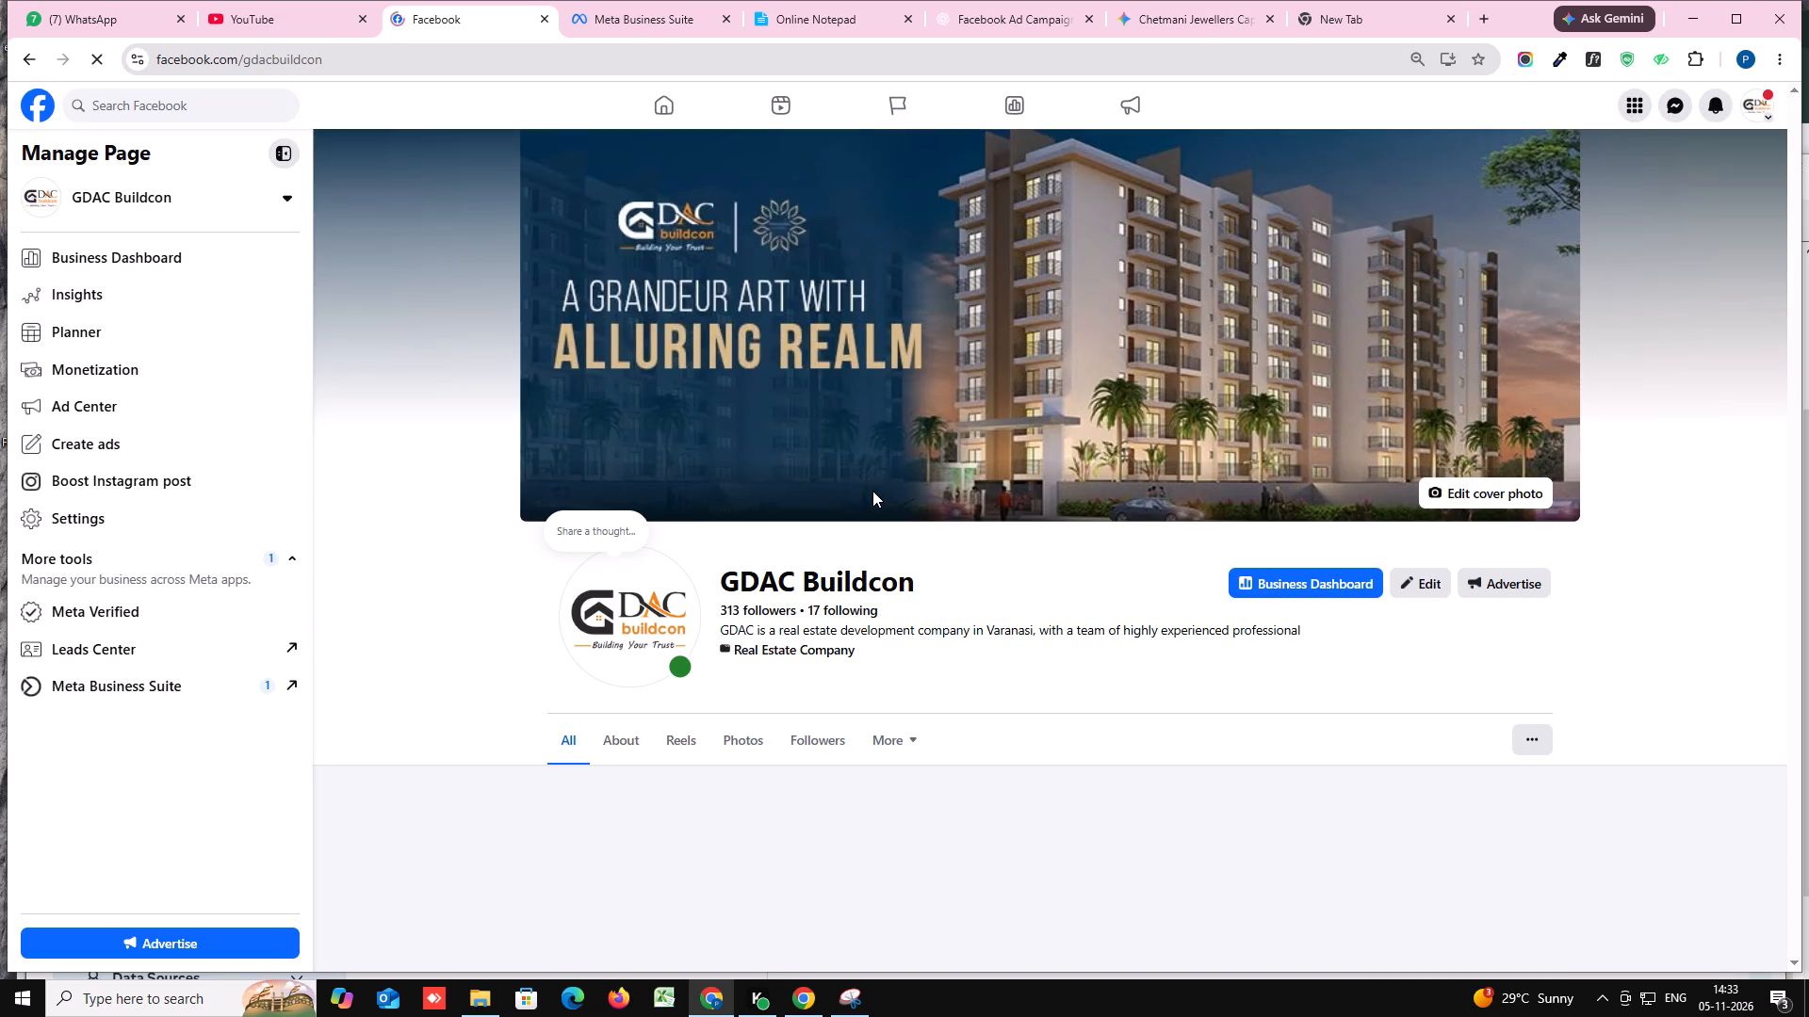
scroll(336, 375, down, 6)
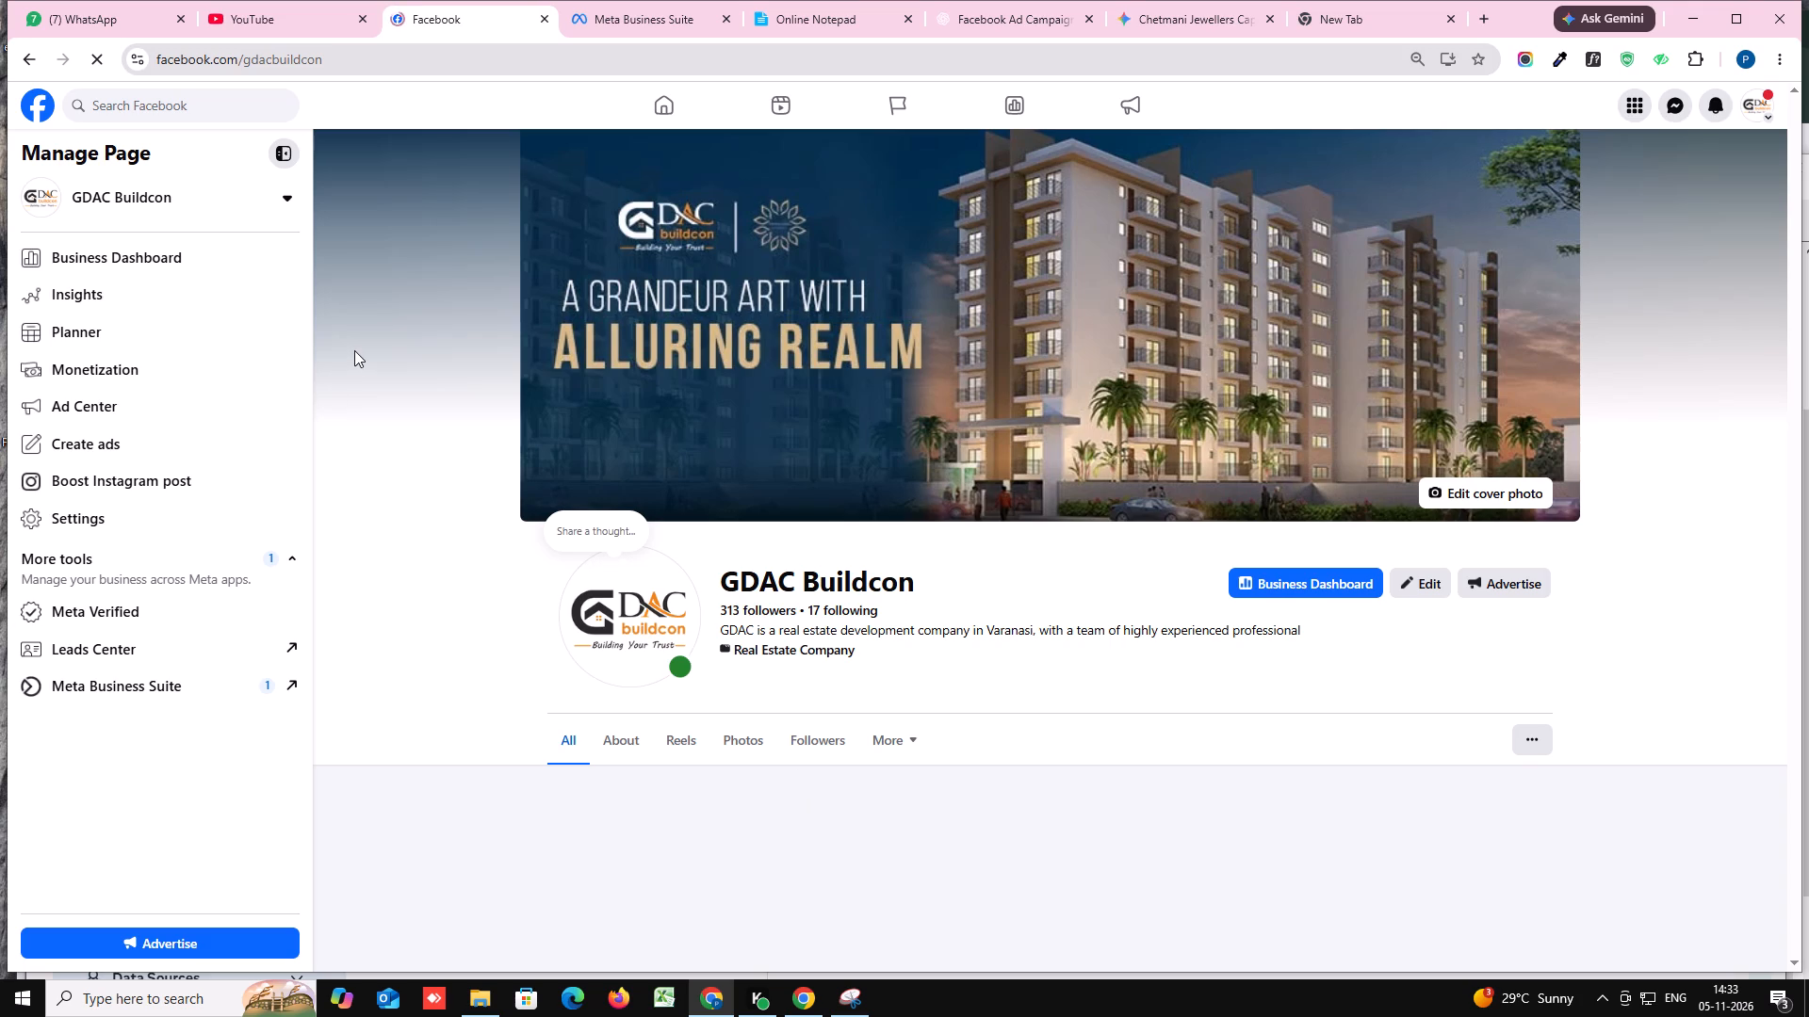
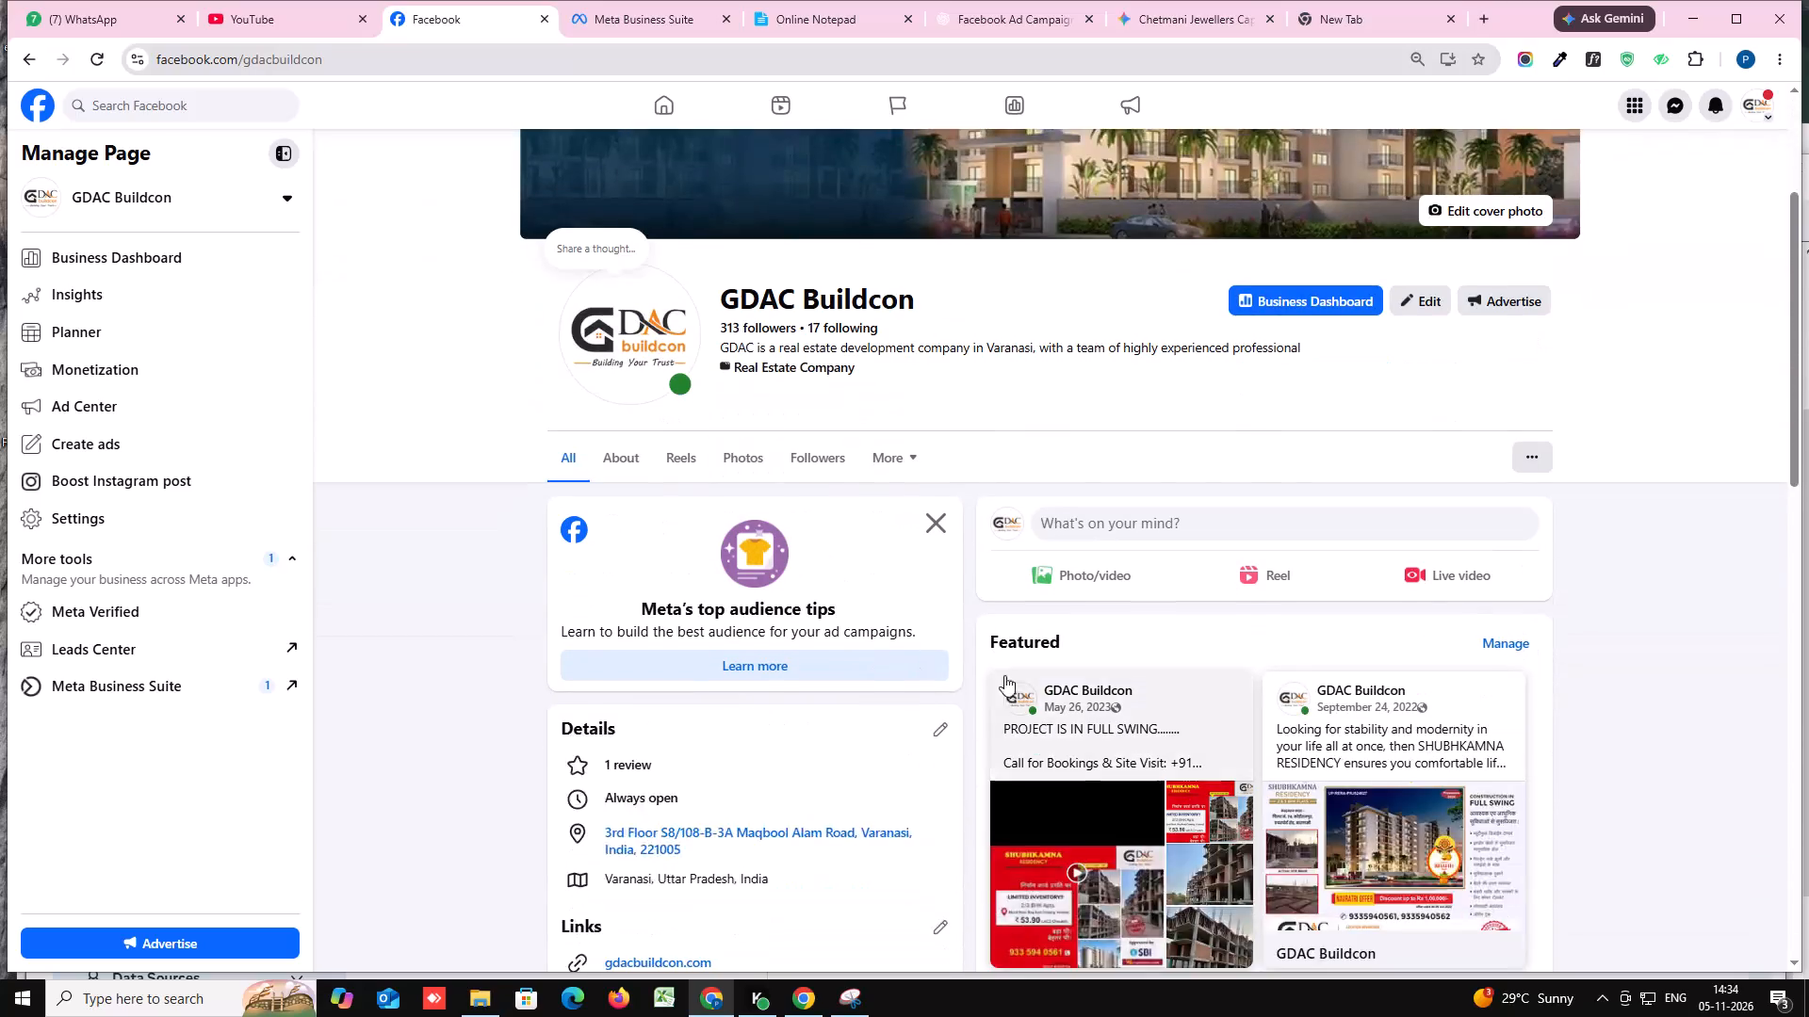
Examine the GDAC Buildcon Facebook page's details, links and contact info.
scroll(968, 670, down, 4)
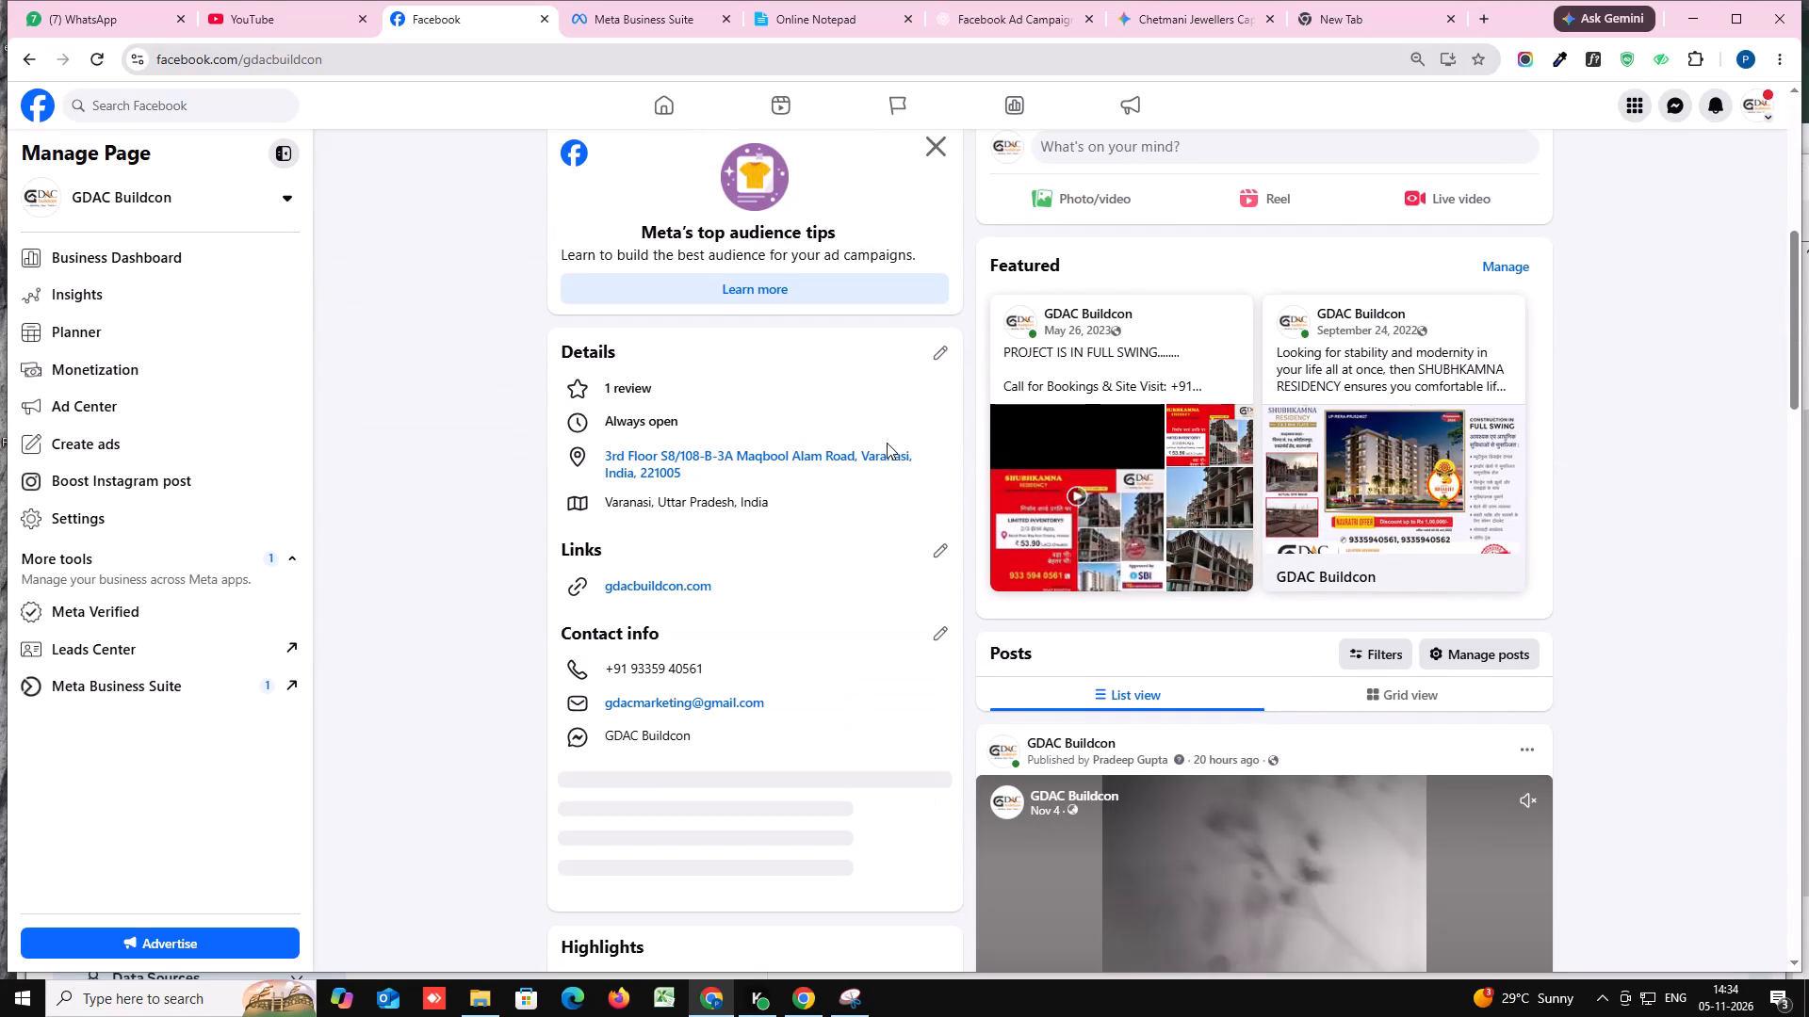
Look further through the GDAC Buildcon page, covering its highlights, photos and latest post.
scroll(871, 445, down, 2)
scroll(781, 476, down, 3)
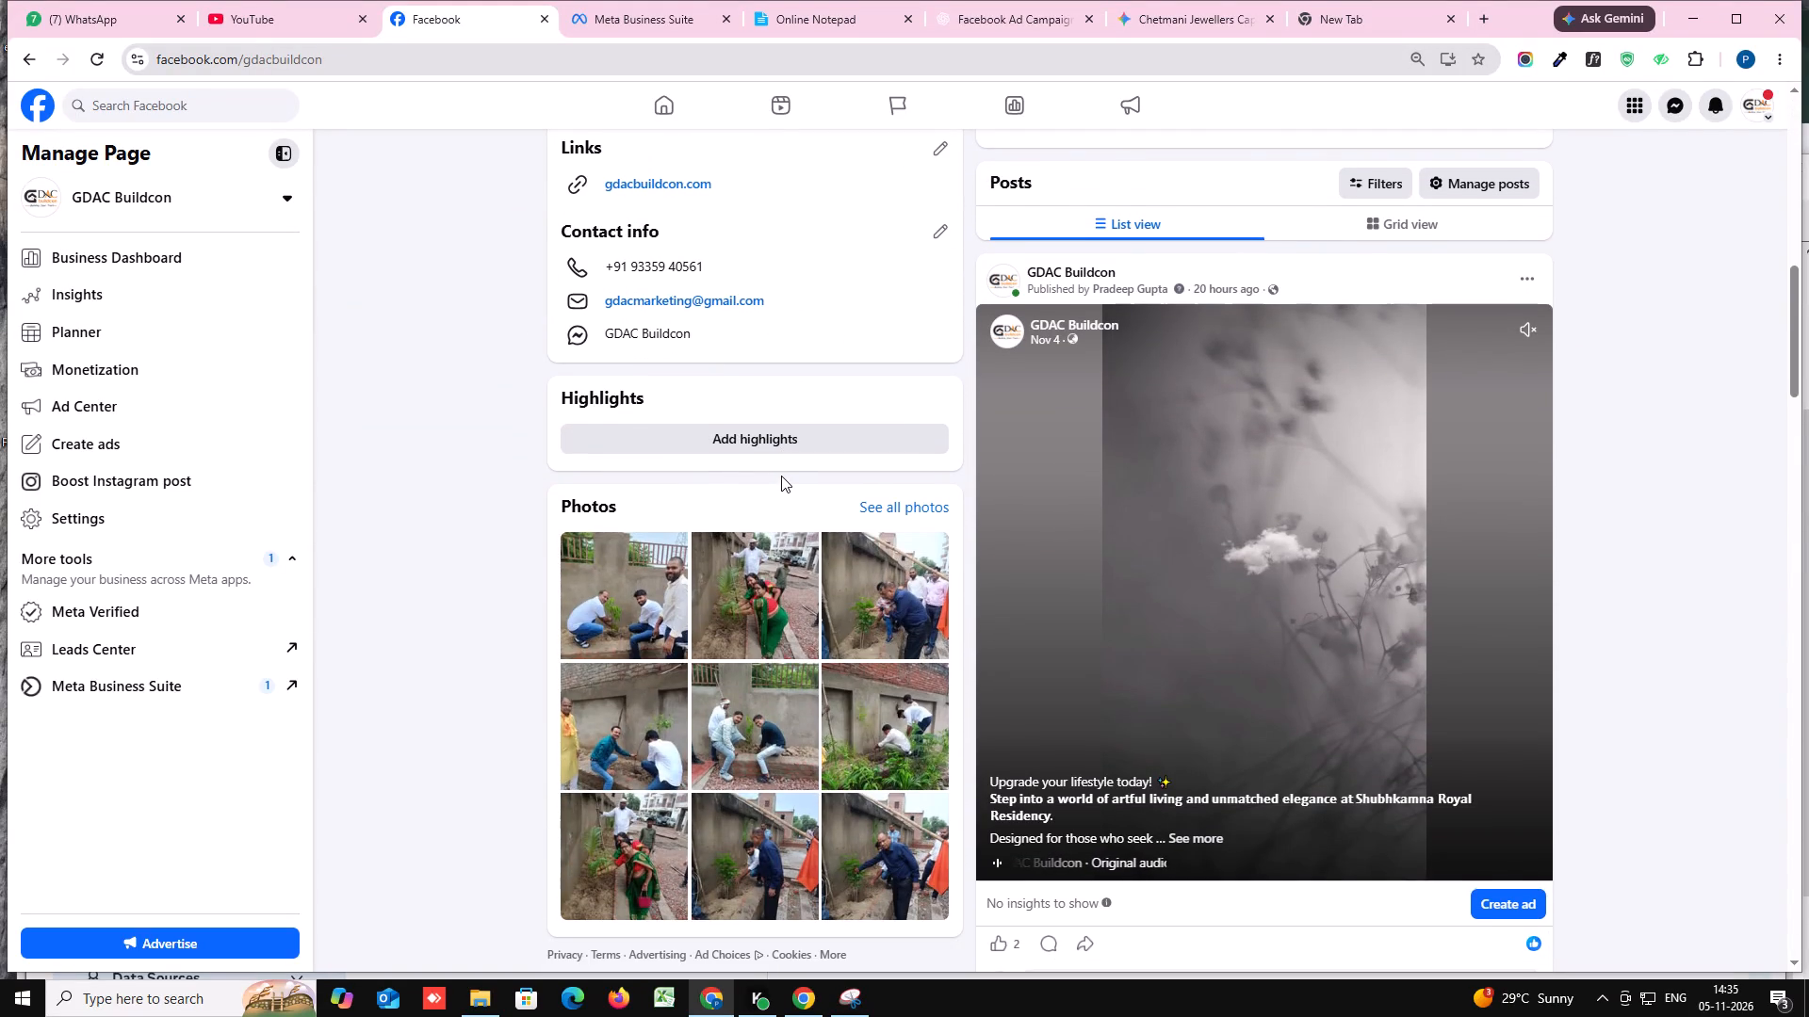